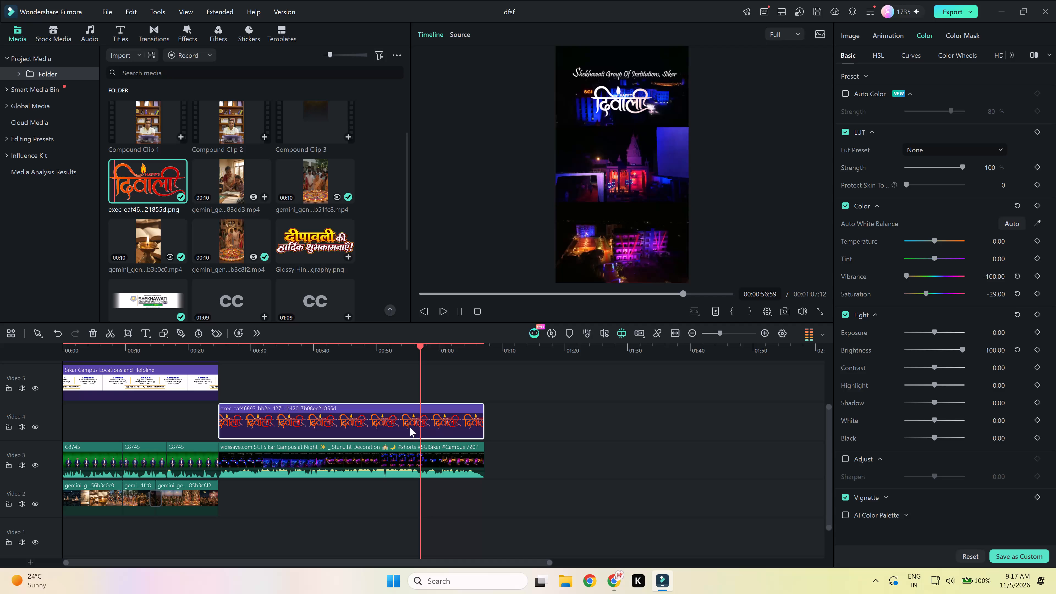
# Cut the Diwali title image and the campus night video out of the timeline, leaving only the opening section.
pyautogui.press('space')
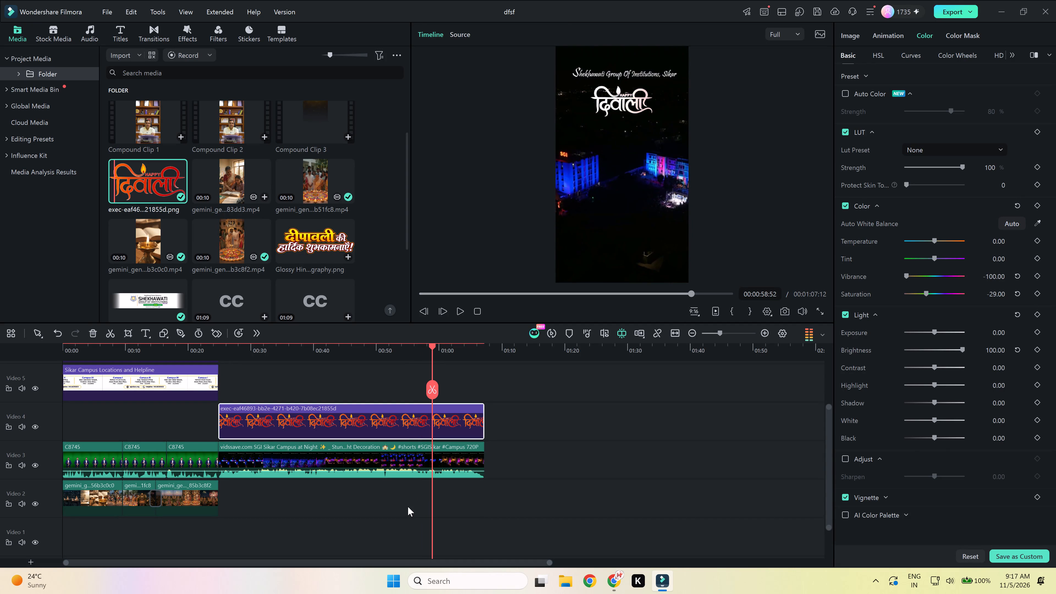
pyautogui.moveTo(408, 507); pyautogui.dragTo(392, 412)
pyautogui.hotkey('ctrl', 'x')
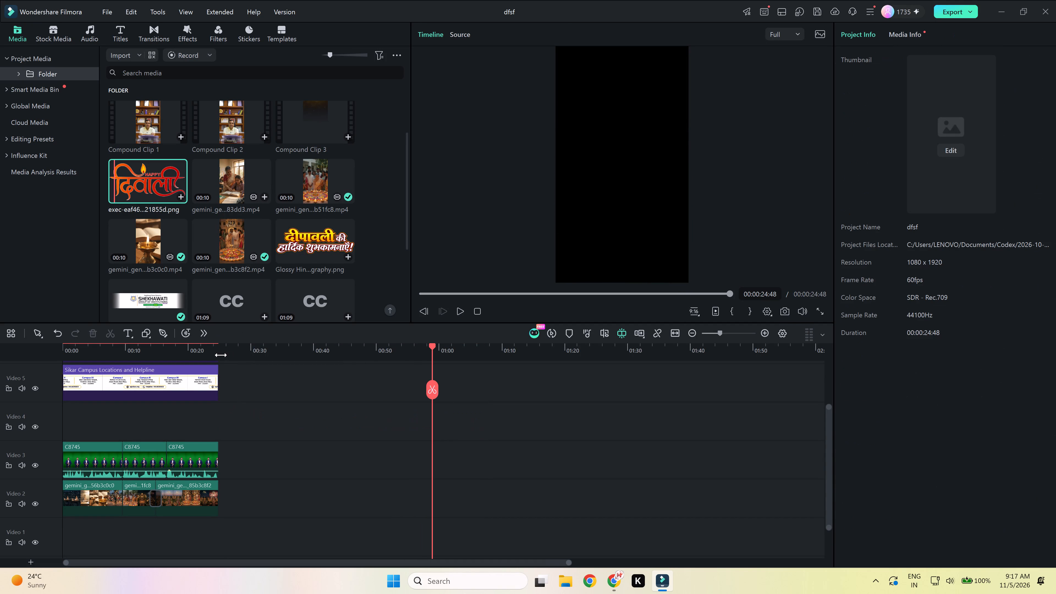
pyautogui.click(221, 355)
# Export the remaining opening section as a local MP4 titled "diwali" with High quality.
pyautogui.click(941, 11)
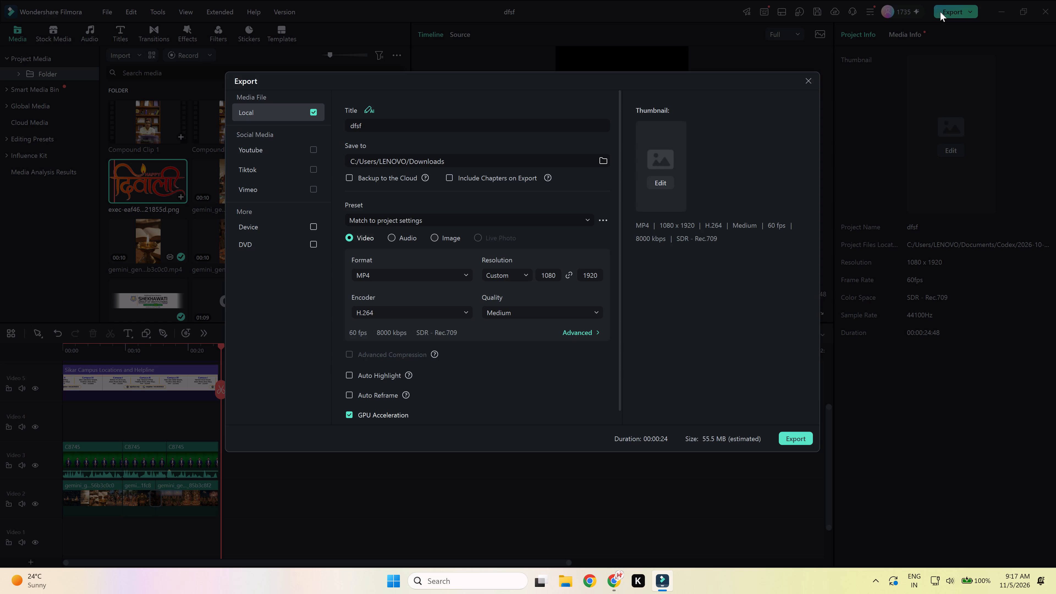
pyautogui.tripleClick(393, 127)
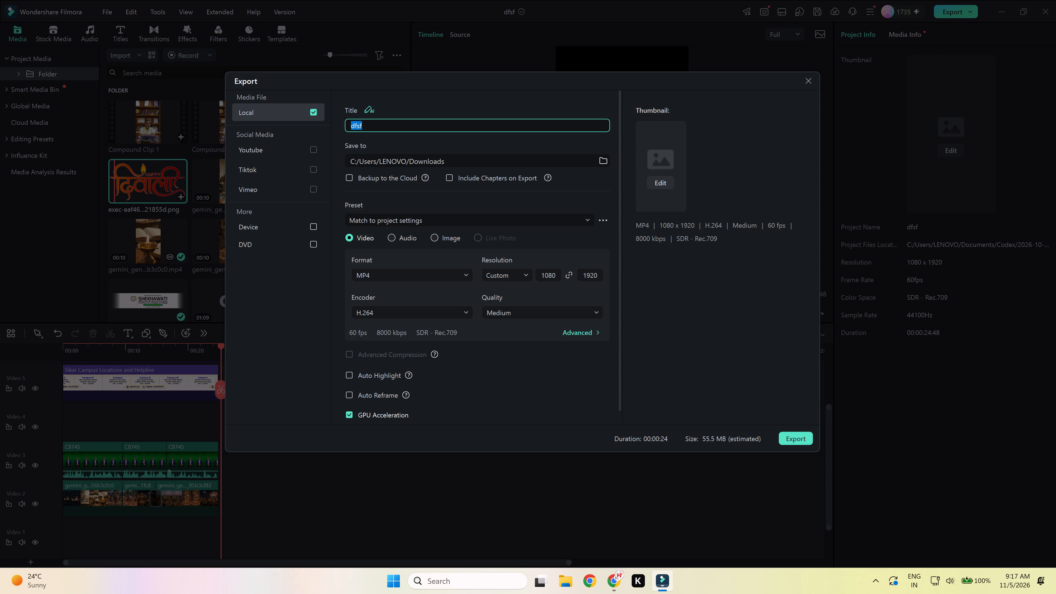
pyautogui.write('di')
pyautogui.write('wali')
pyautogui.click(516, 309)
pyautogui.click(504, 365)
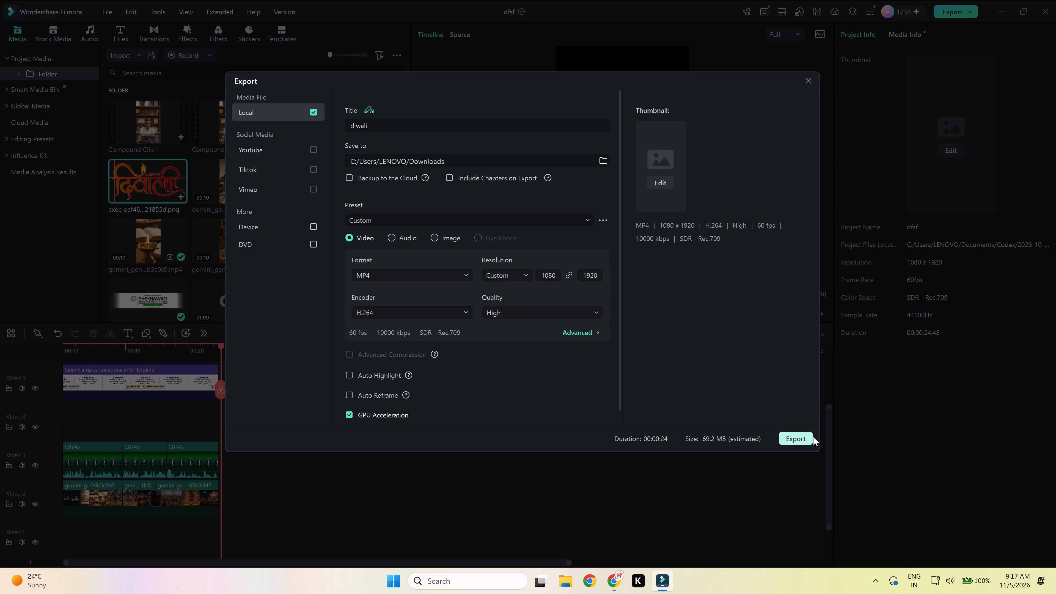
pyautogui.click(793, 438)
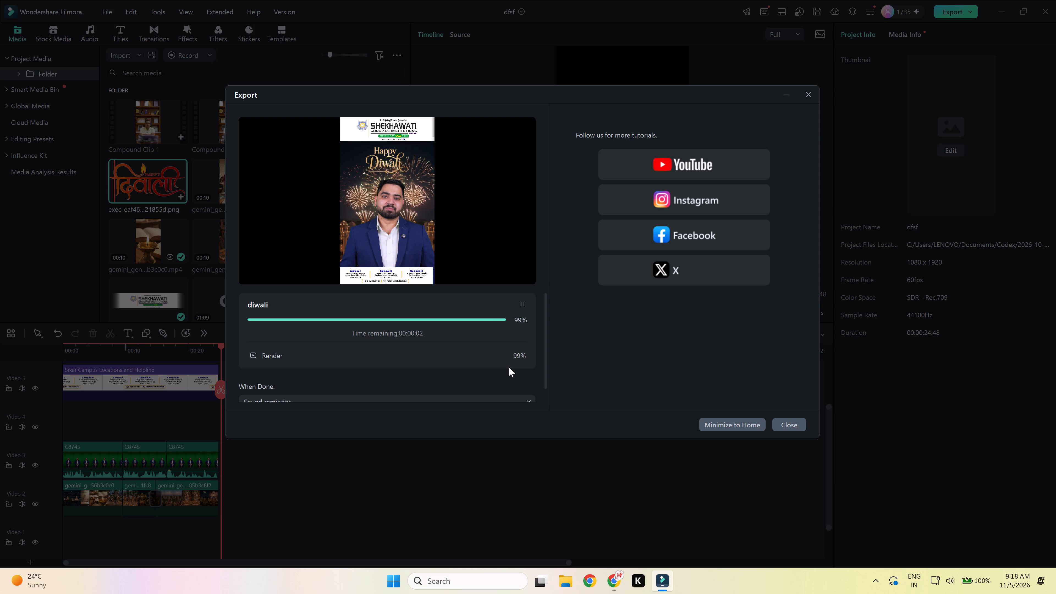
pyautogui.click(809, 99)
# Save the project.
pyautogui.click(398, 428)
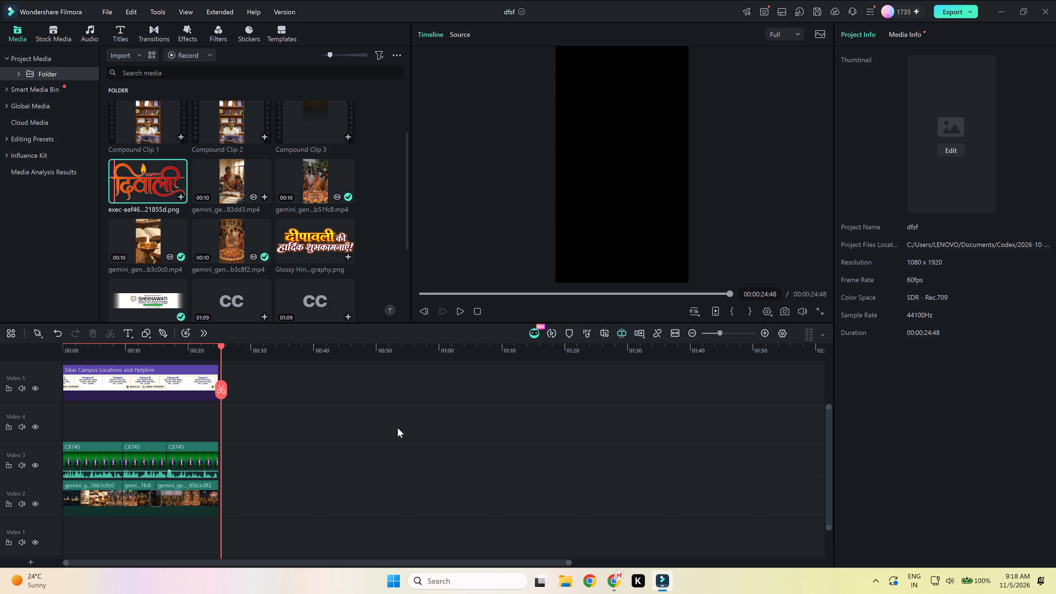
pyautogui.hotkey('ctrl', 's')
# Delete the opening section's clips from the Video 2, Video 3 and Video 5 tracks.
pyautogui.moveTo(291, 512); pyautogui.dragTo(73, 364)
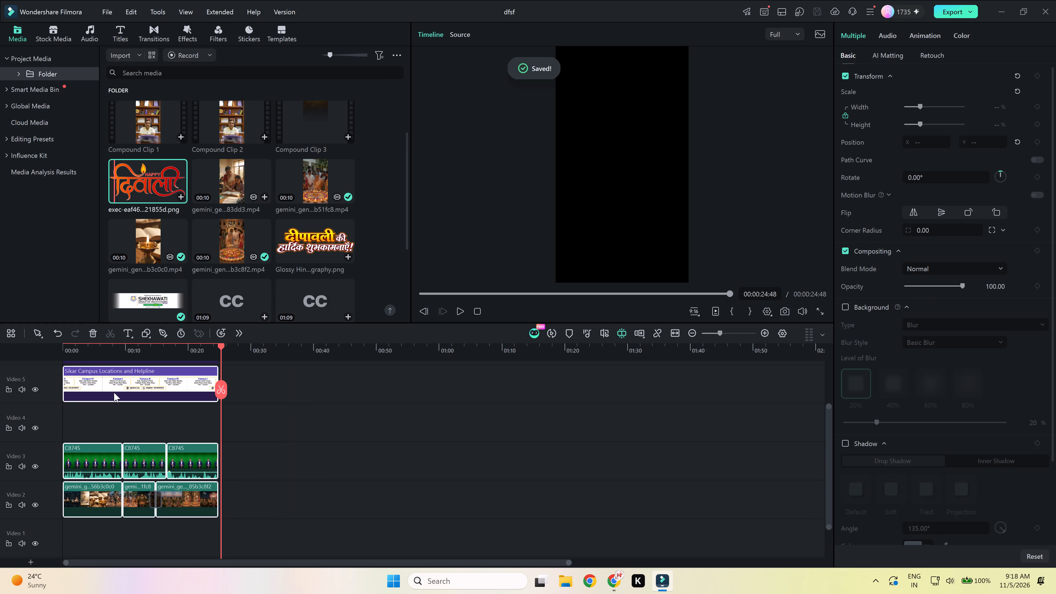
pyautogui.press('Delete')
# Paste the cut Diwali title and campus night video, and move them together to the start of the timeline.
pyautogui.hotkey('ctrl', 'v')
pyautogui.moveTo(276, 465); pyautogui.dragTo(187, 460)
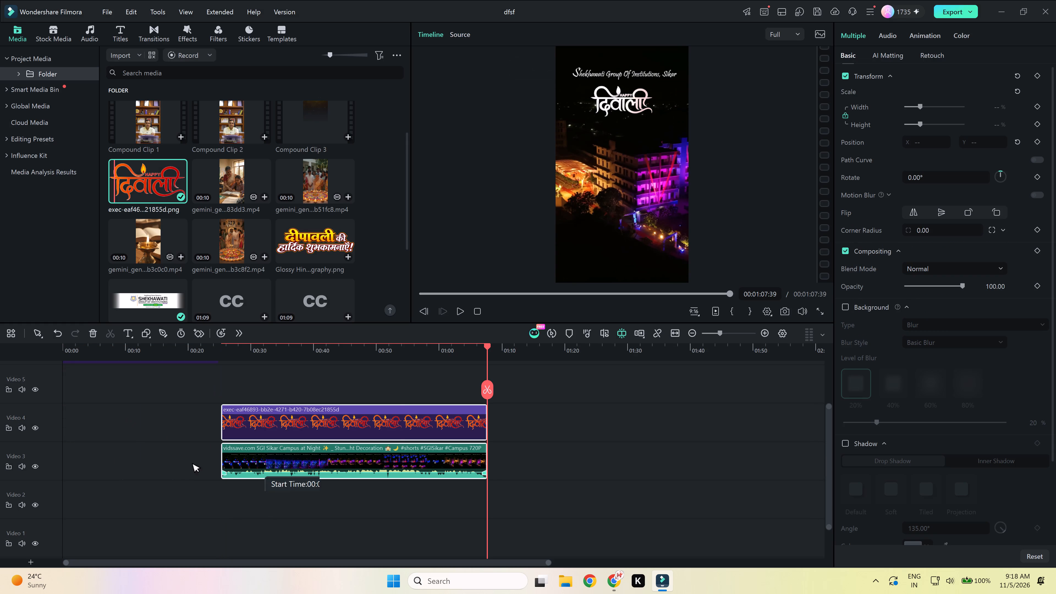
pyautogui.moveTo(187, 460); pyautogui.dragTo(15, 449)
# Preview the sequence from the start and delete the Shekhawati logo banner clip from the Video 6 track.
pyautogui.click(74, 353)
pyautogui.moveTo(74, 349); pyautogui.dragTo(36, 360)
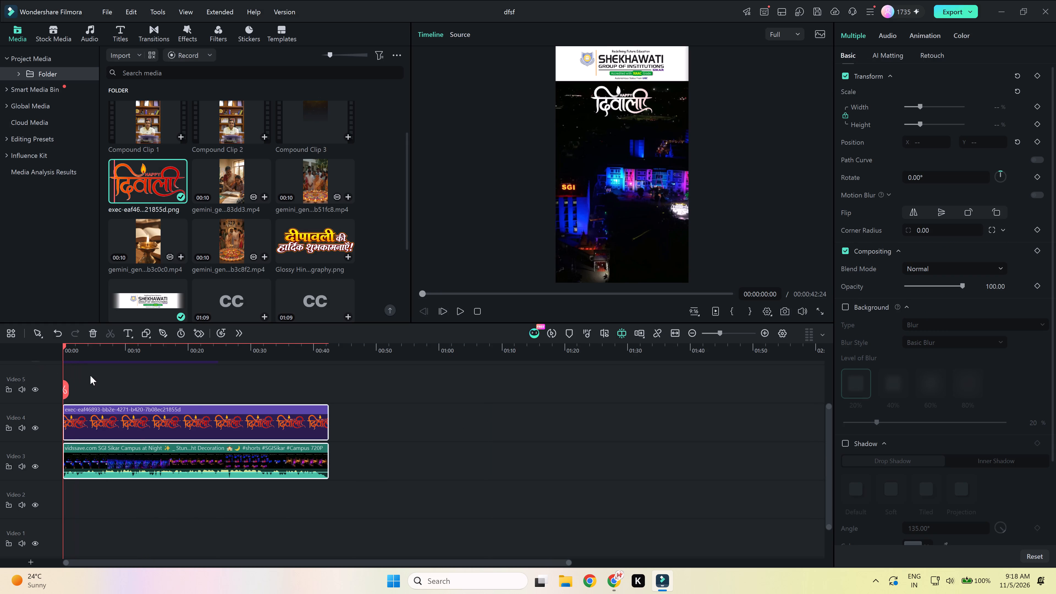
pyautogui.press('space')
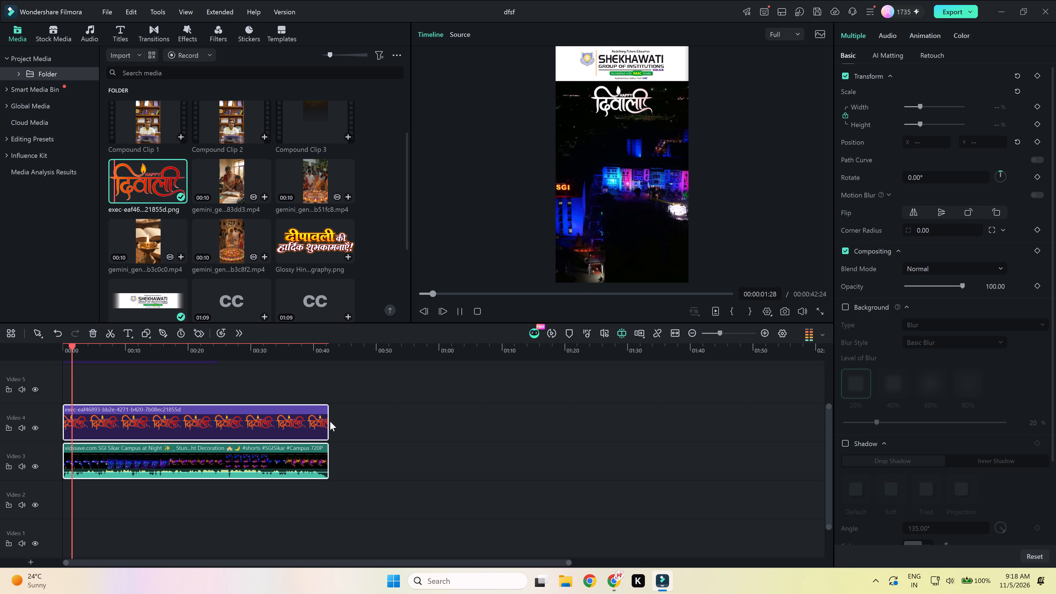
pyautogui.press('space')
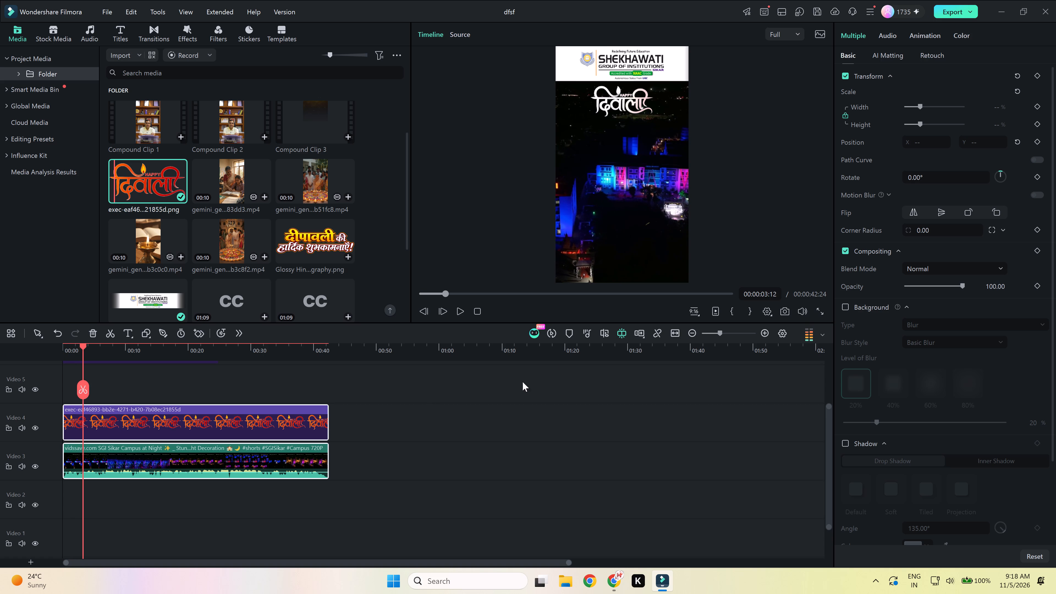
pyautogui.click(666, 80)
pyautogui.scroll(2, 298, 413)
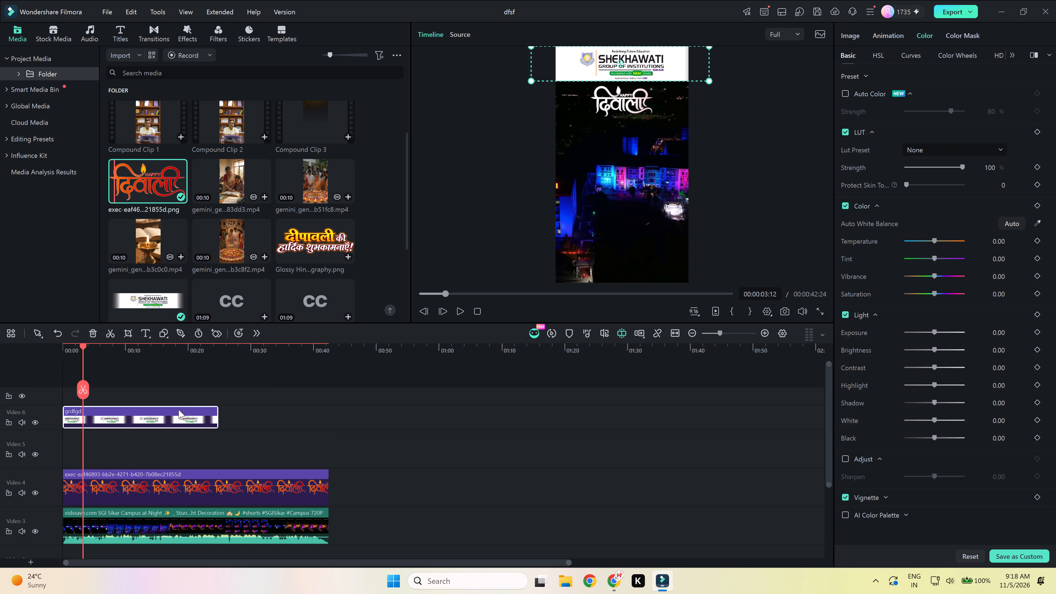
pyautogui.click(171, 414)
pyautogui.press('Delete')
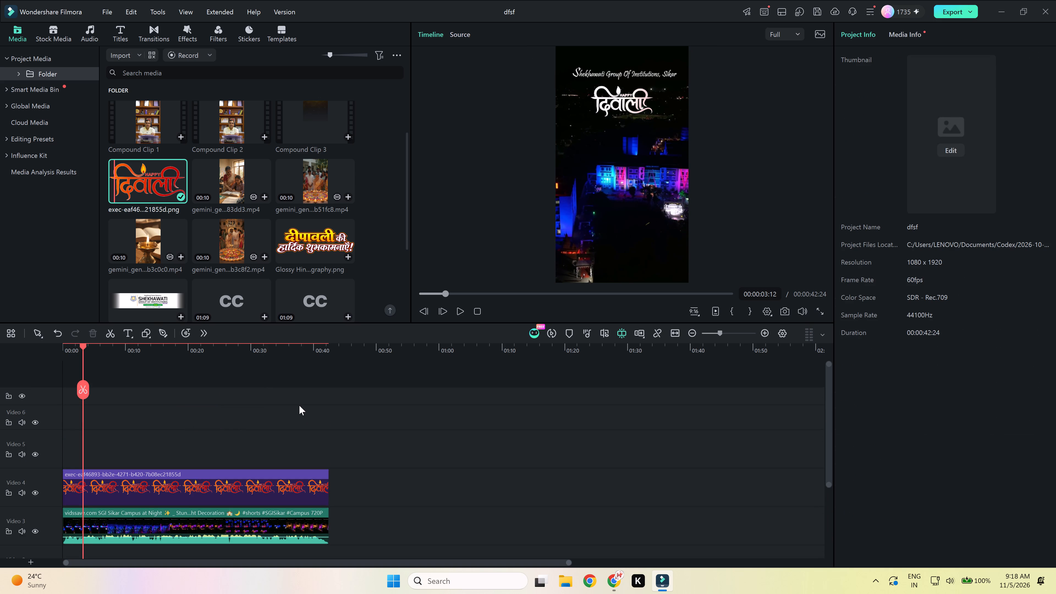
# Preview the end of the campus night sequence and set up its export under the title "diwali 01".
pyautogui.press('space')
pyautogui.press('space')
pyautogui.click(273, 351)
pyautogui.scroll(3, 321, 386)
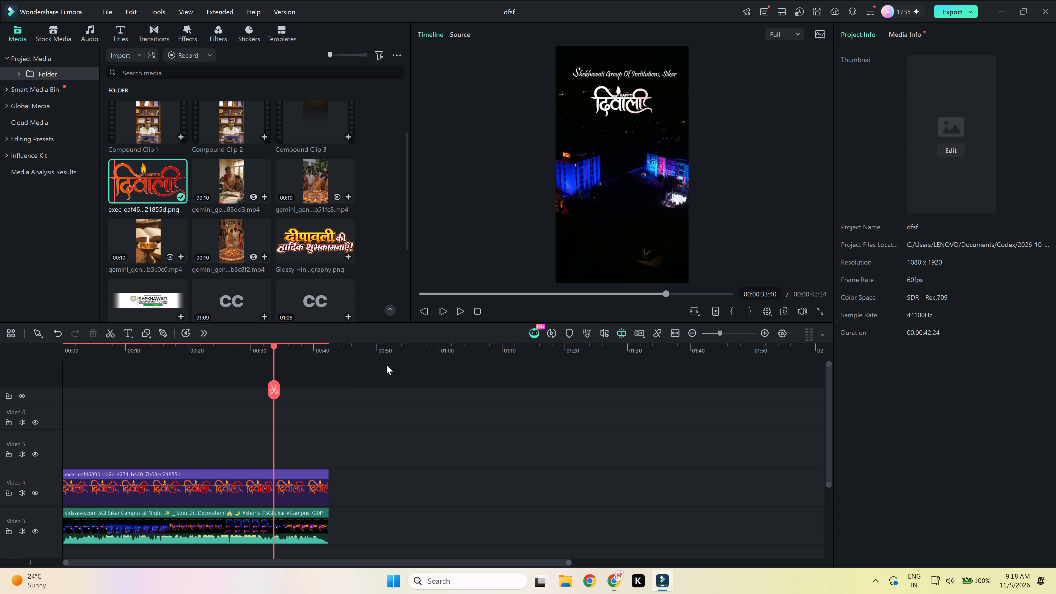
pyautogui.press('space')
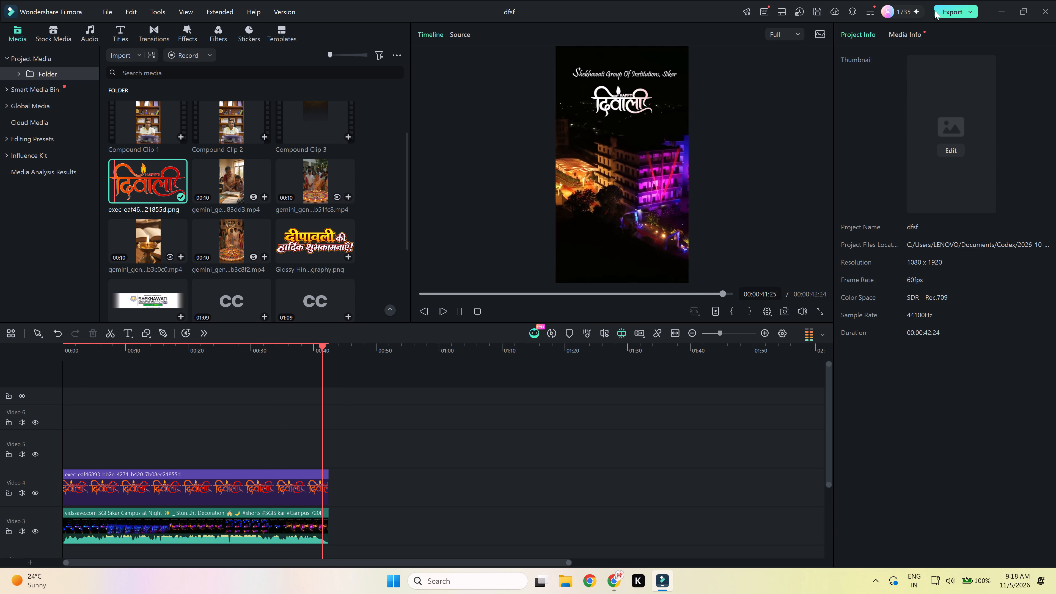
pyautogui.click(950, 9)
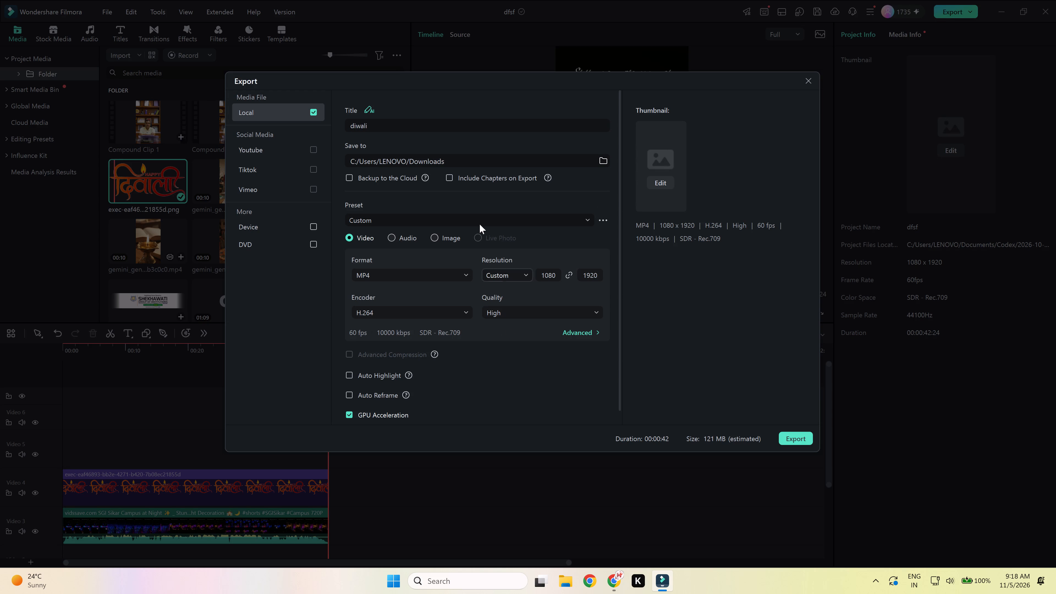
pyautogui.click(408, 127)
pyautogui.press('space')
pyautogui.write('01')
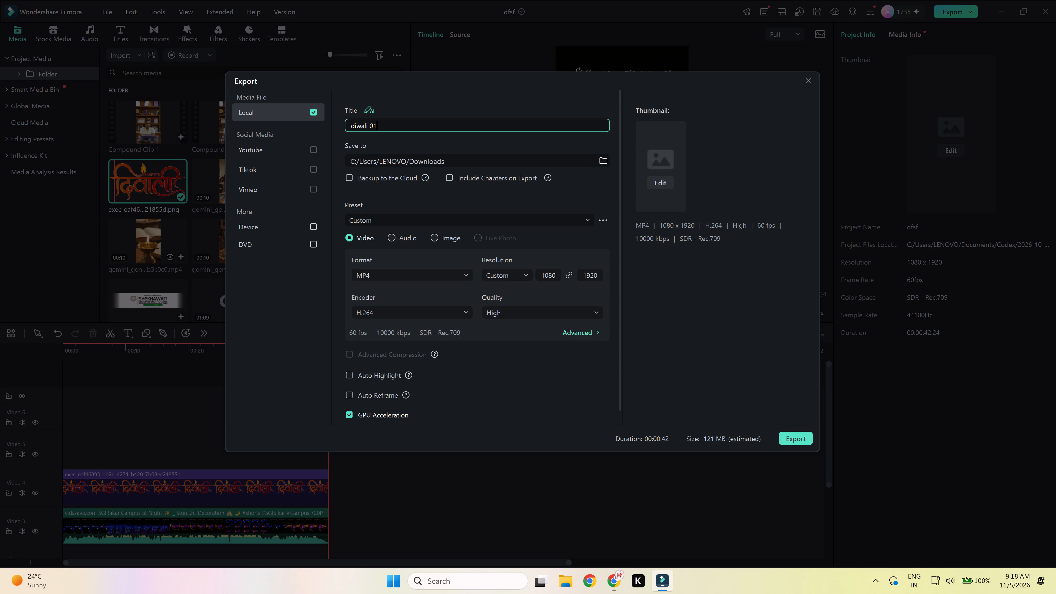
# Export the "diwali 01" video as an MP4 to the Downloads folder, keeping the 1080 x 1920, 60 fps settings.
pyautogui.click(807, 446)
pyautogui.click(800, 436)
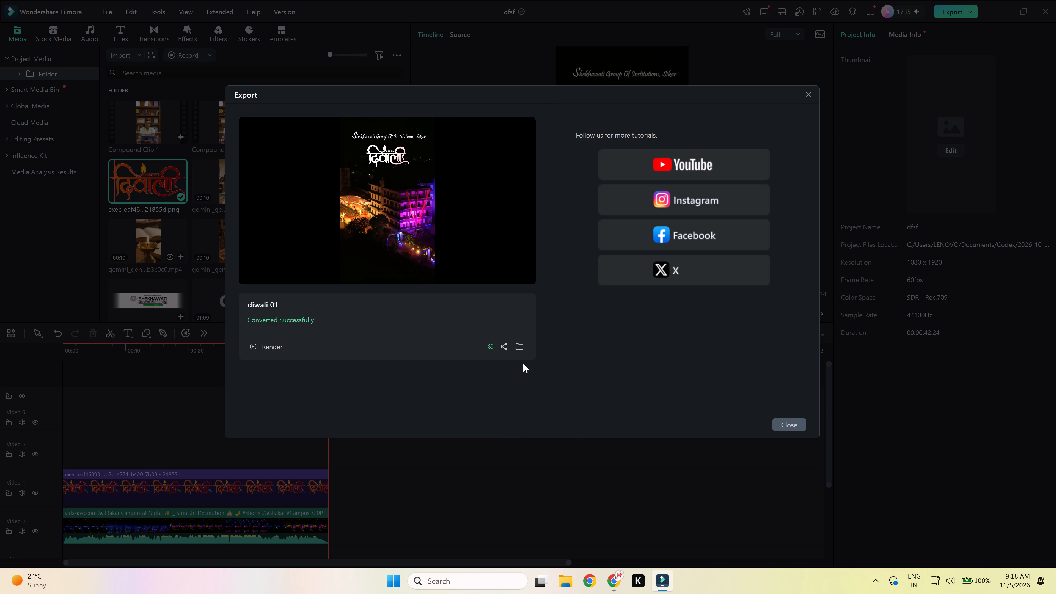
# Switch to the Chrome window that has the YouTube channel content and video downloader pages open.
pyautogui.click(607, 581)
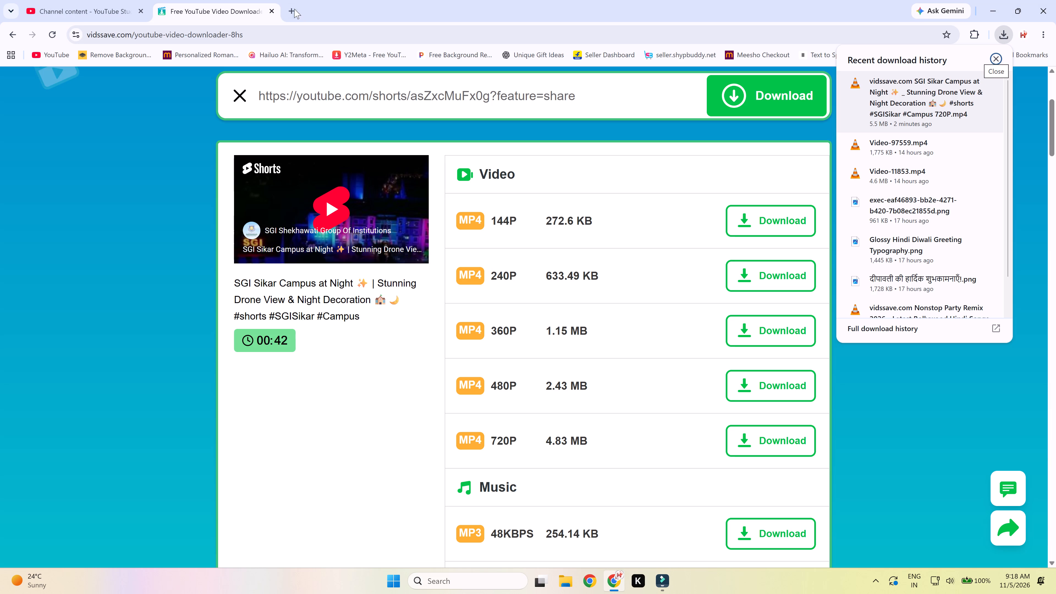
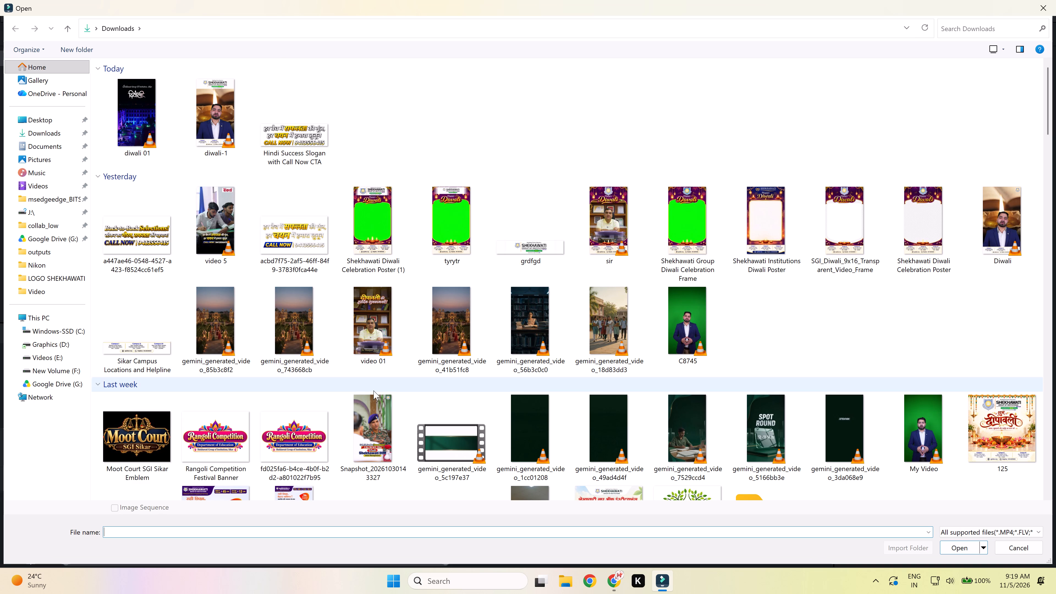
# Import the clip "video 01" from the Downloads folder into the new project's media.
pyautogui.doubleClick(376, 332)
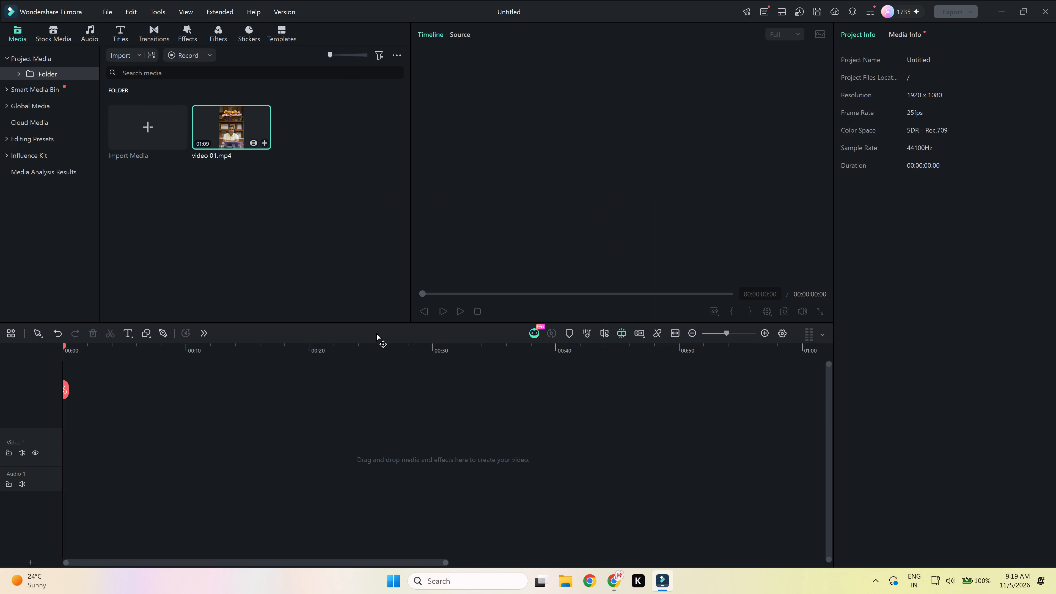
# Preview video 01.mp4 and place it at the start of the timeline on the Video 2 track.
pyautogui.click(231, 130)
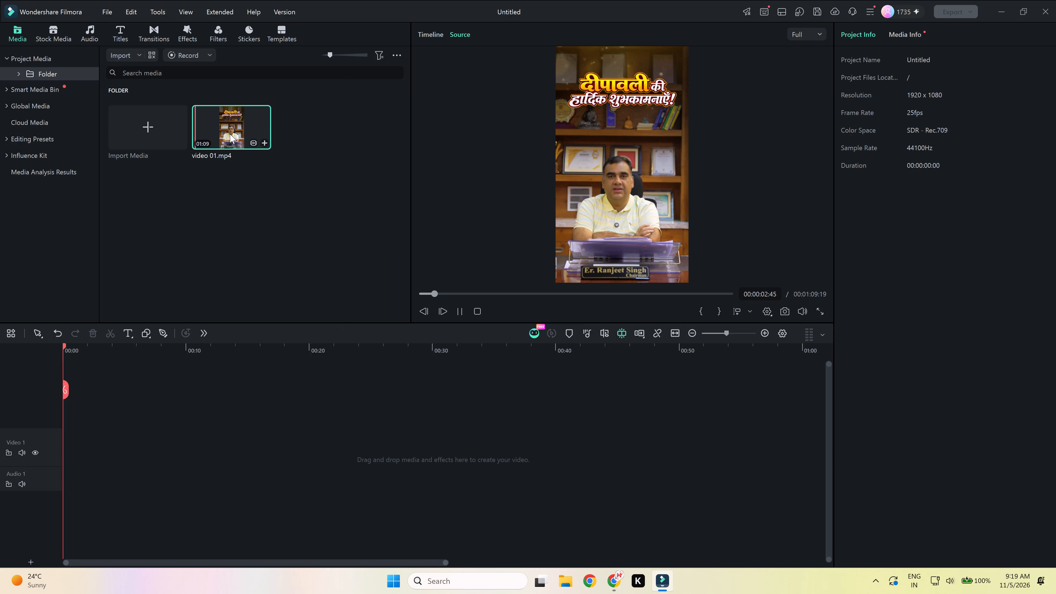
pyautogui.press('space')
pyautogui.moveTo(232, 125); pyautogui.dragTo(163, 397)
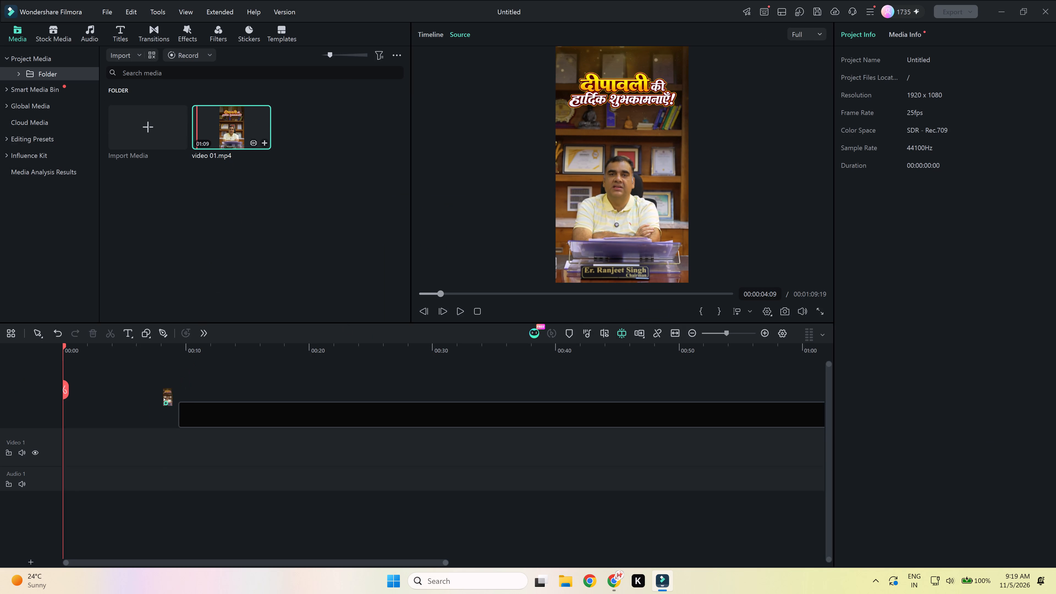
pyautogui.moveTo(163, 397); pyautogui.dragTo(46, 410)
# Import the green-screen image Shekhawati Diwali Celebration Poster (1) and place it above video 01 at the timeline's start.
pyautogui.click(136, 136)
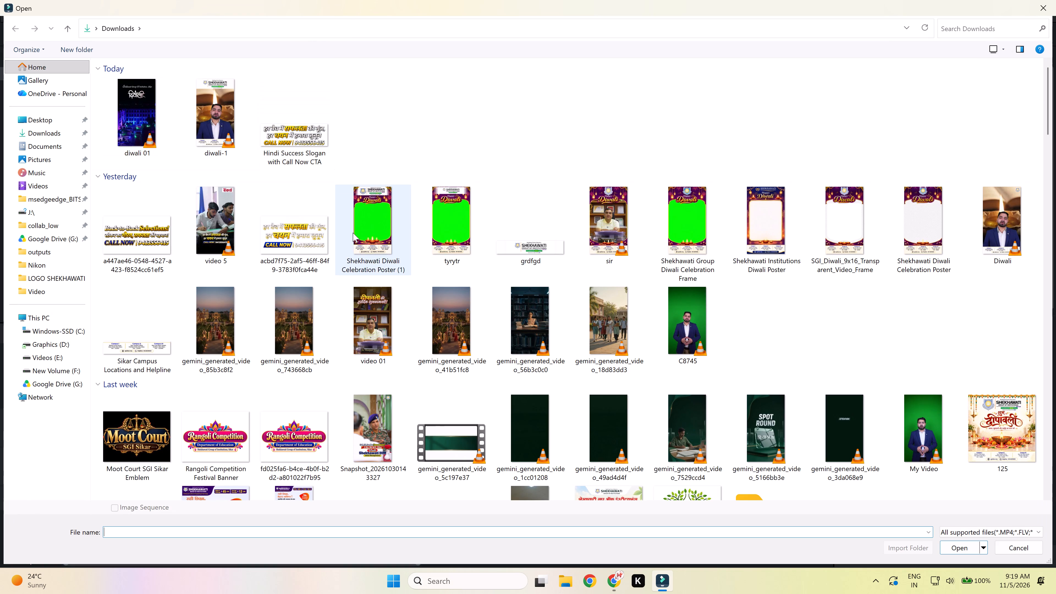
pyautogui.doubleClick(371, 224)
pyautogui.moveTo(227, 129); pyautogui.dragTo(44, 392)
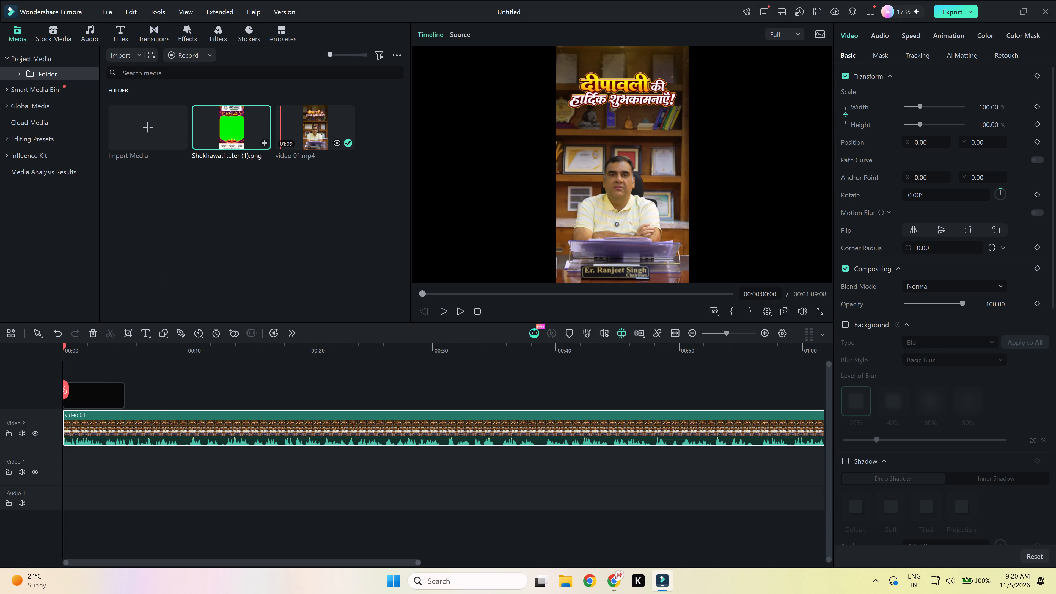
pyautogui.click(111, 409)
# Set the project aspect ratio to 9:16.
pyautogui.click(710, 315)
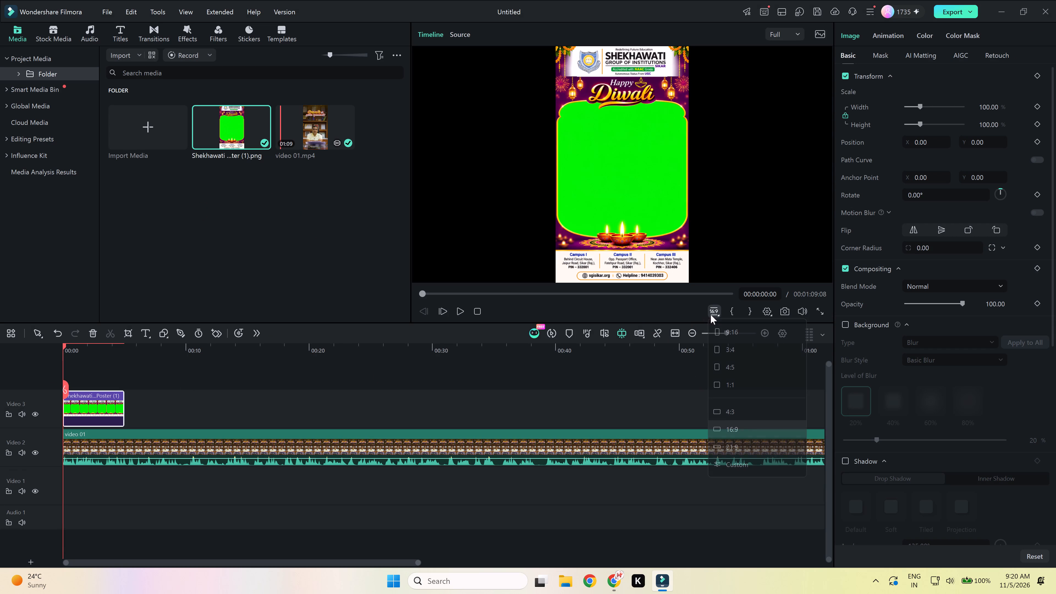
pyautogui.click(726, 333)
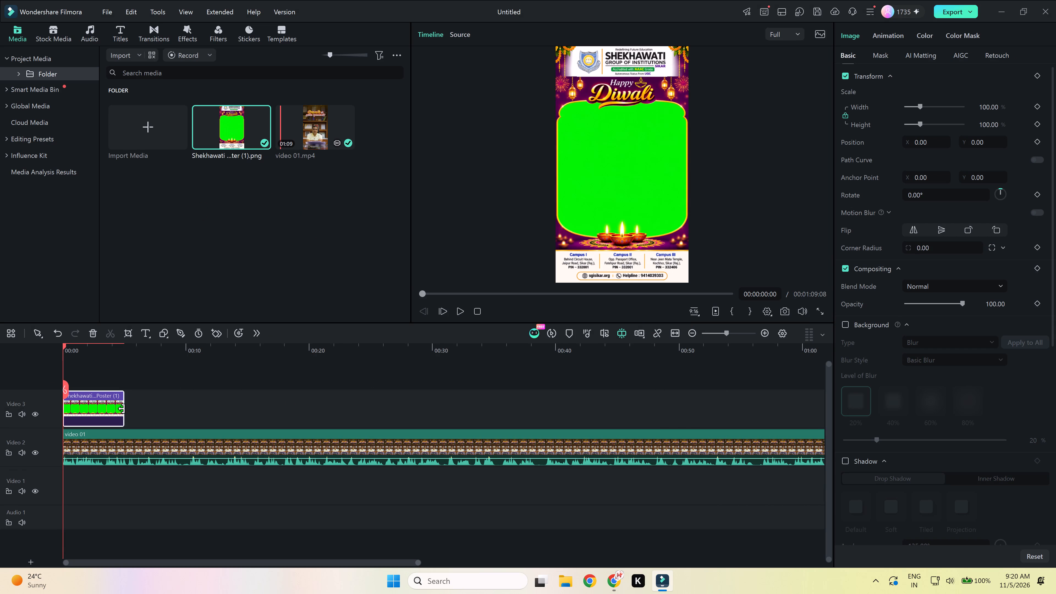
# Extend the poster clip on the Video 3 track to about 44 seconds.
pyautogui.moveTo(123, 411); pyautogui.dragTo(601, 430)
pyautogui.keyDown('ctrl'); pyautogui.scroll(-4, 502, 420); pyautogui.keyUp('ctrl')
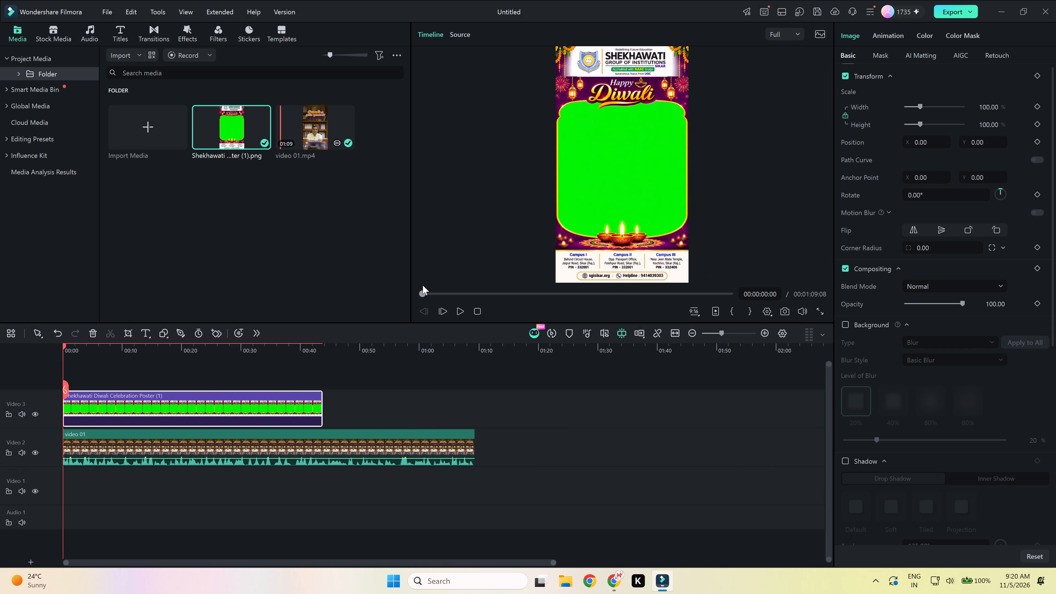
# Apply Chroma Key to the poster clip, sampling the green area as the colour to remove.
pyautogui.click(252, 333)
pyautogui.click(278, 385)
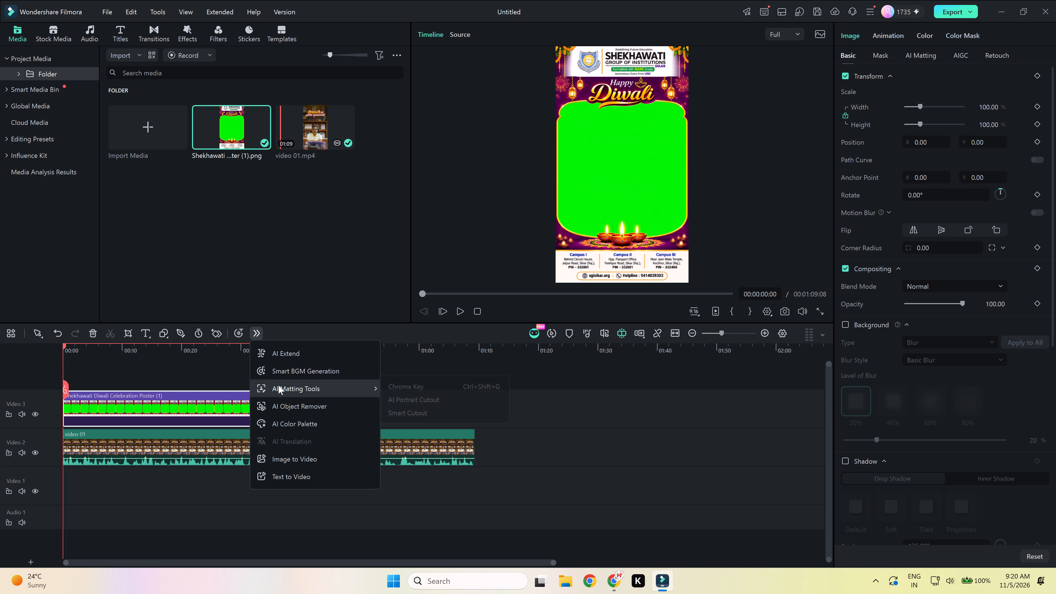
pyautogui.click(425, 386)
pyautogui.click(913, 94)
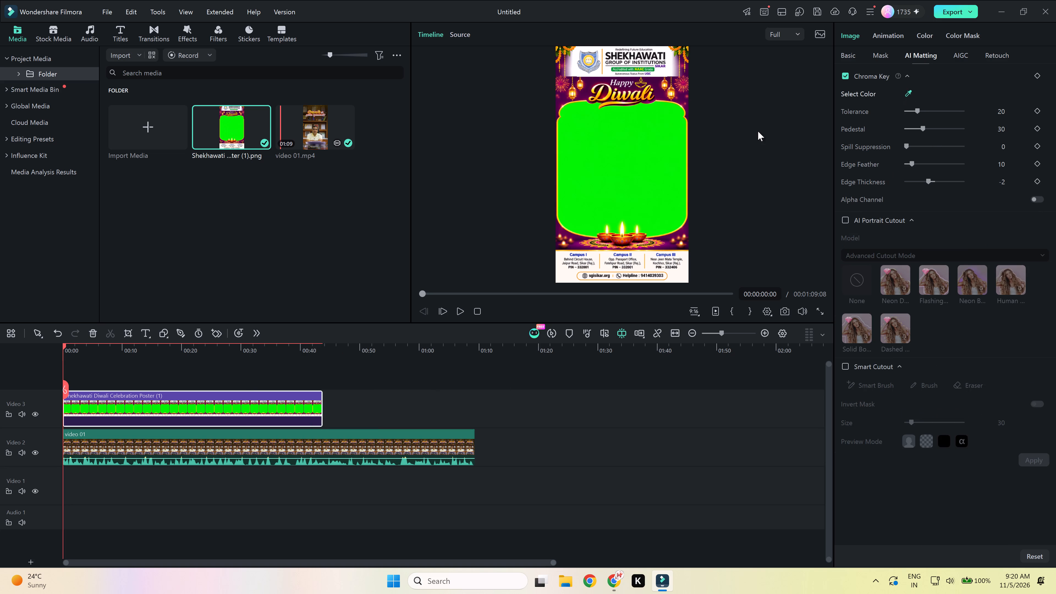
pyautogui.click(608, 170)
pyautogui.click(579, 457)
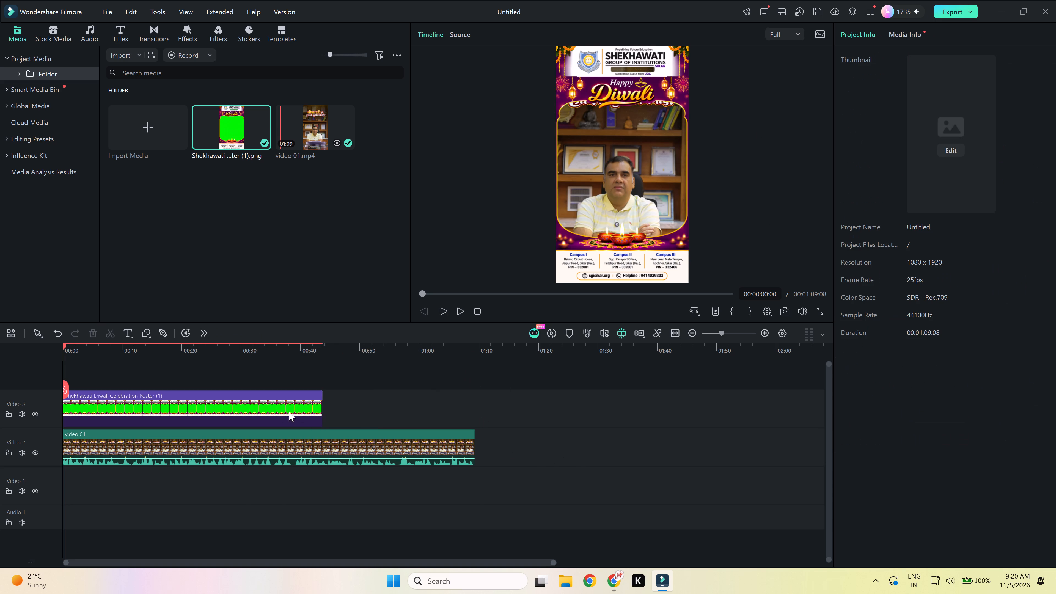
# Set the video 01 clip's Y position to 349 so the speaker sits inside the poster frame, and preview it.
pyautogui.click(257, 410)
pyautogui.click(275, 446)
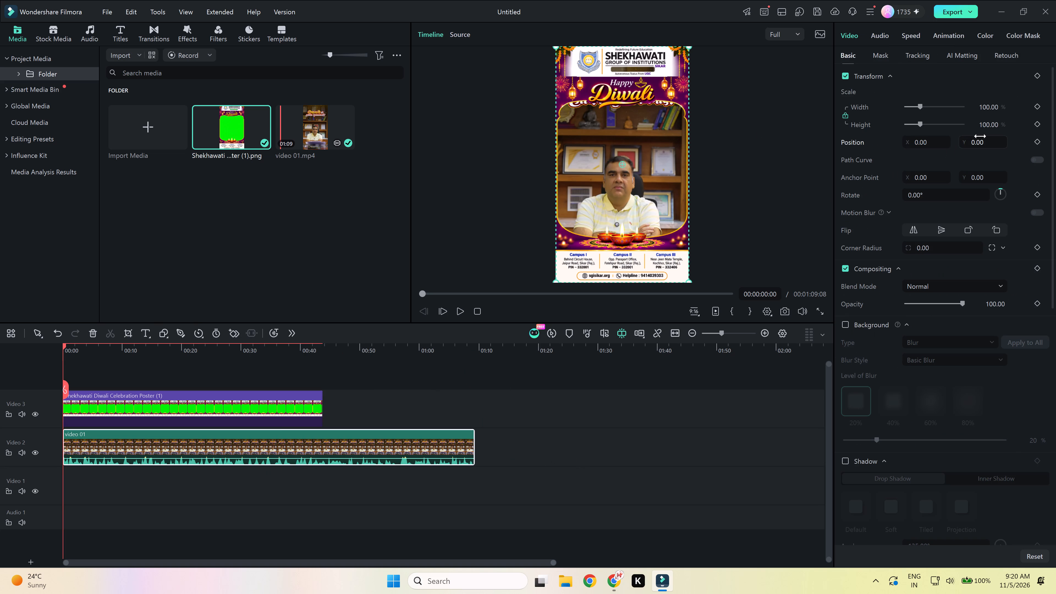
pyautogui.click(984, 142)
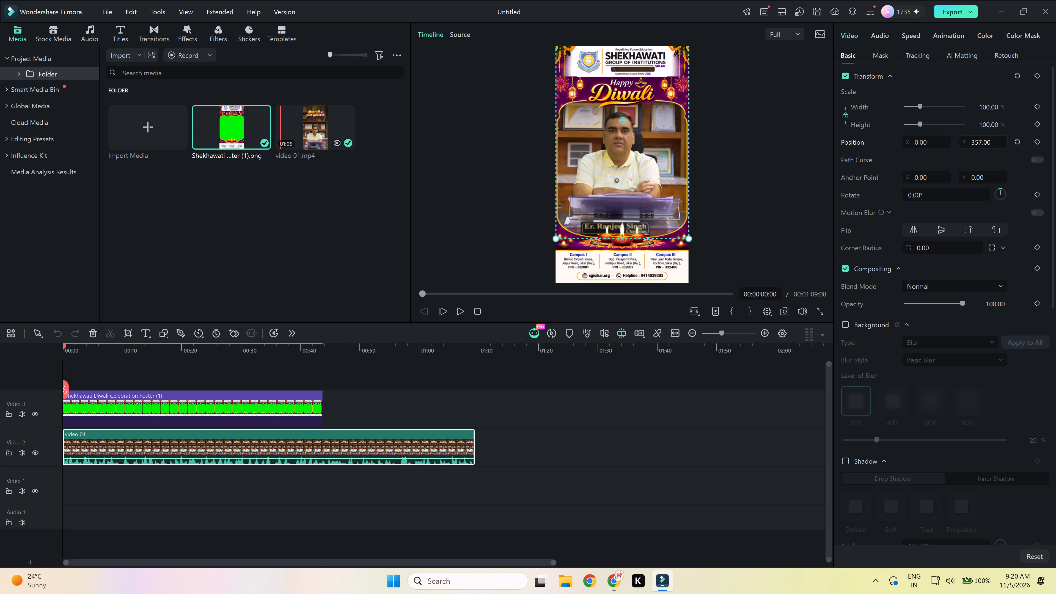
pyautogui.press('space')
pyautogui.press('space')
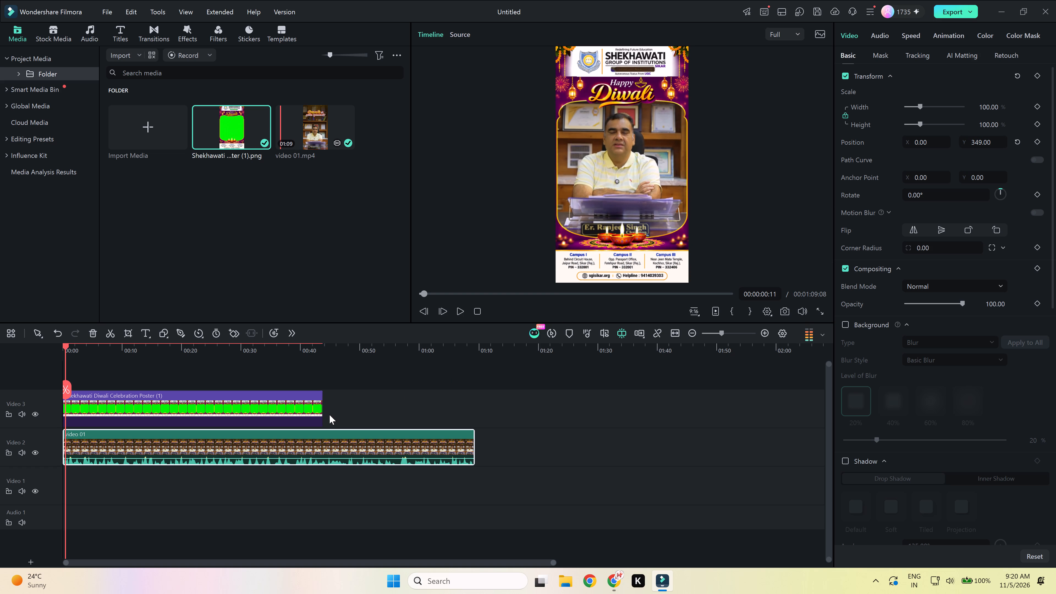
pyautogui.press('space')
# Extend the poster clip to the end of video 01 and preview the composition from the start.
pyautogui.moveTo(322, 406); pyautogui.dragTo(471, 440)
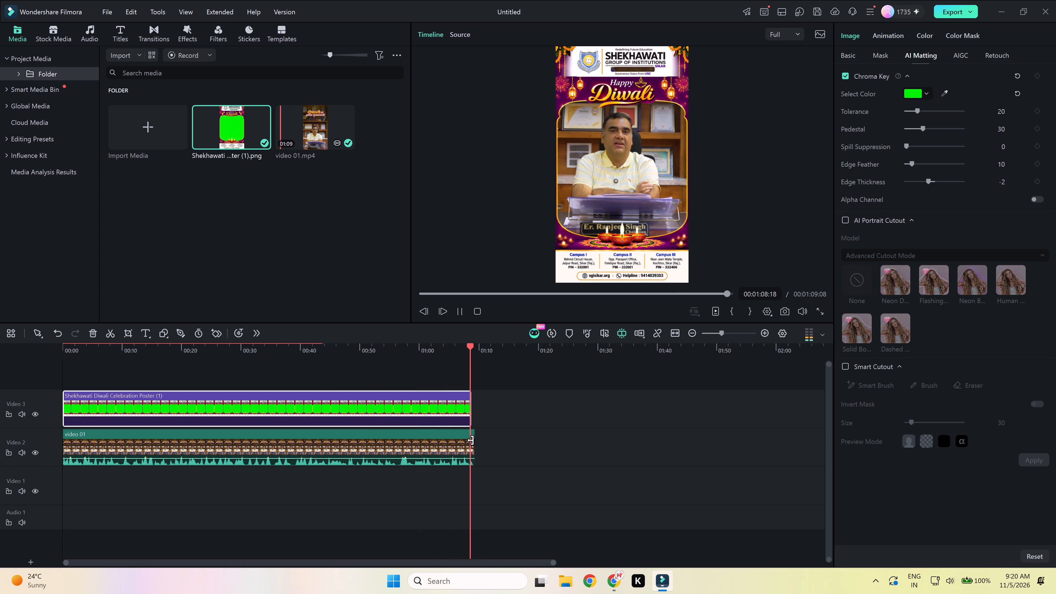
pyautogui.moveTo(471, 440); pyautogui.dragTo(471, 440)
pyautogui.moveTo(468, 348); pyautogui.dragTo(0, 369)
pyautogui.press('space')
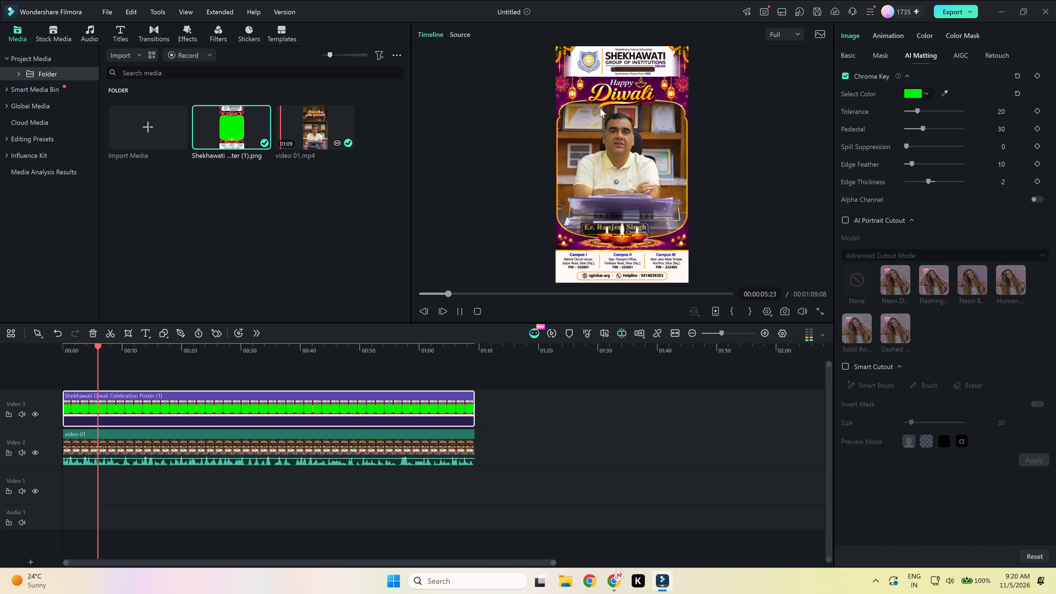
pyautogui.press('space')
pyautogui.click(639, 70)
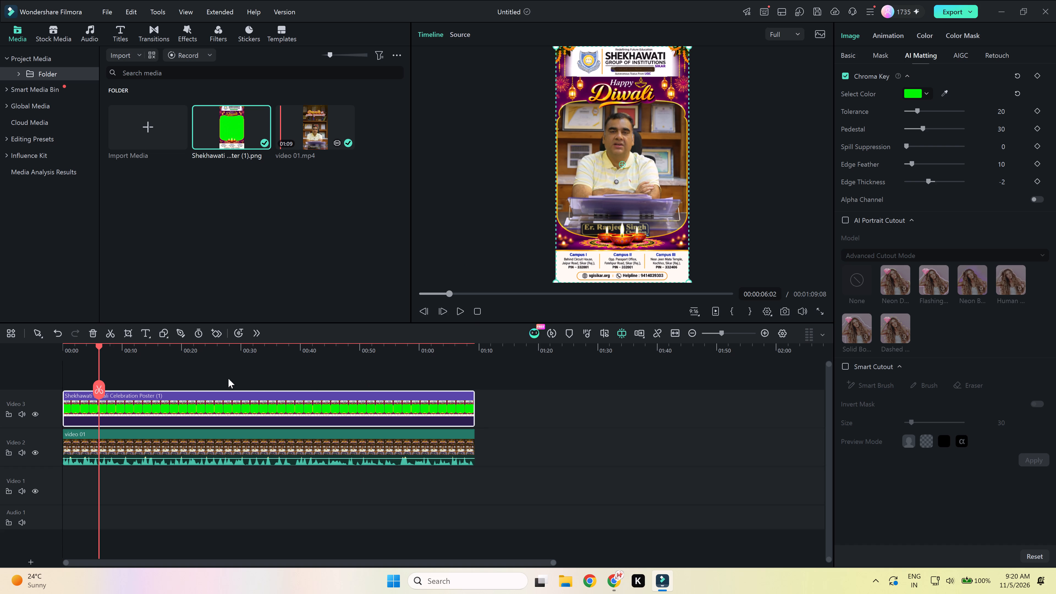
# Place a second copy of the poster at the start of the Video 4 track and extend it to video 01's end.
pyautogui.moveTo(223, 135); pyautogui.dragTo(40, 374)
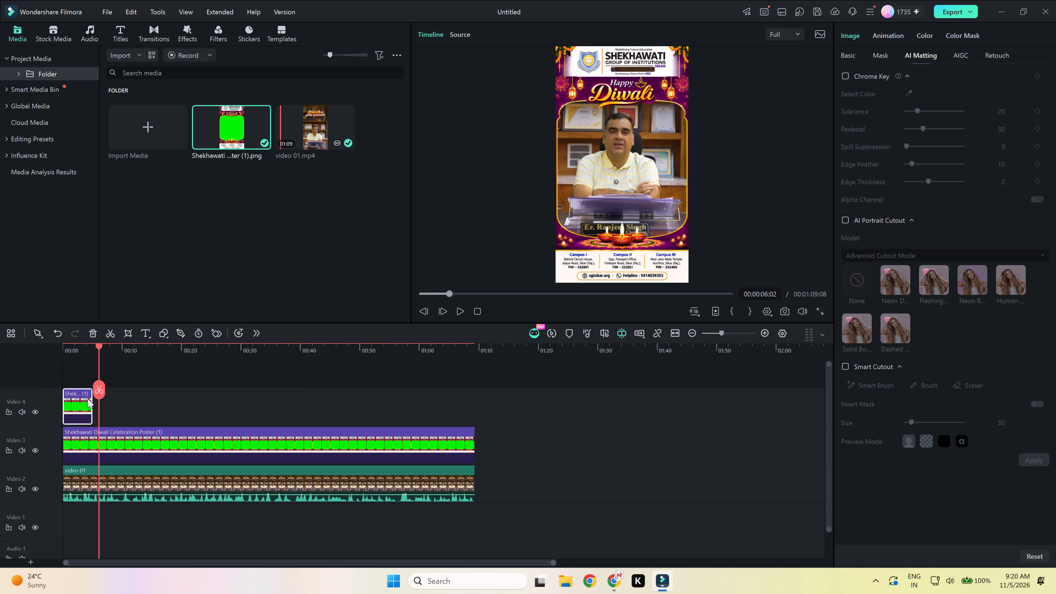
pyautogui.moveTo(89, 406); pyautogui.dragTo(474, 456)
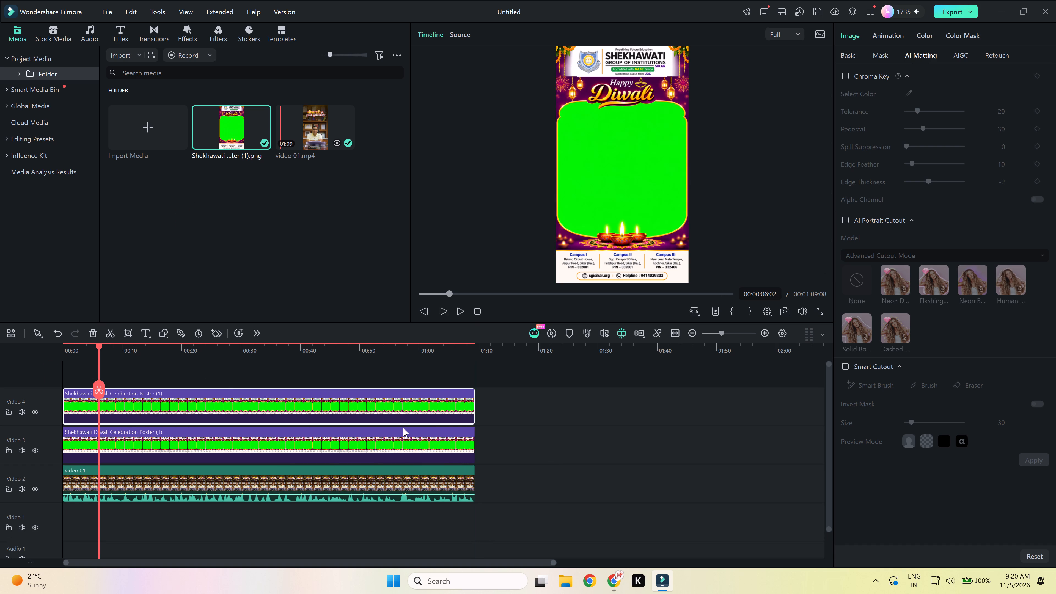
# Crop the upper poster copy with a Custom ratio to its logo header area, 941 x 345.
pyautogui.click(125, 331)
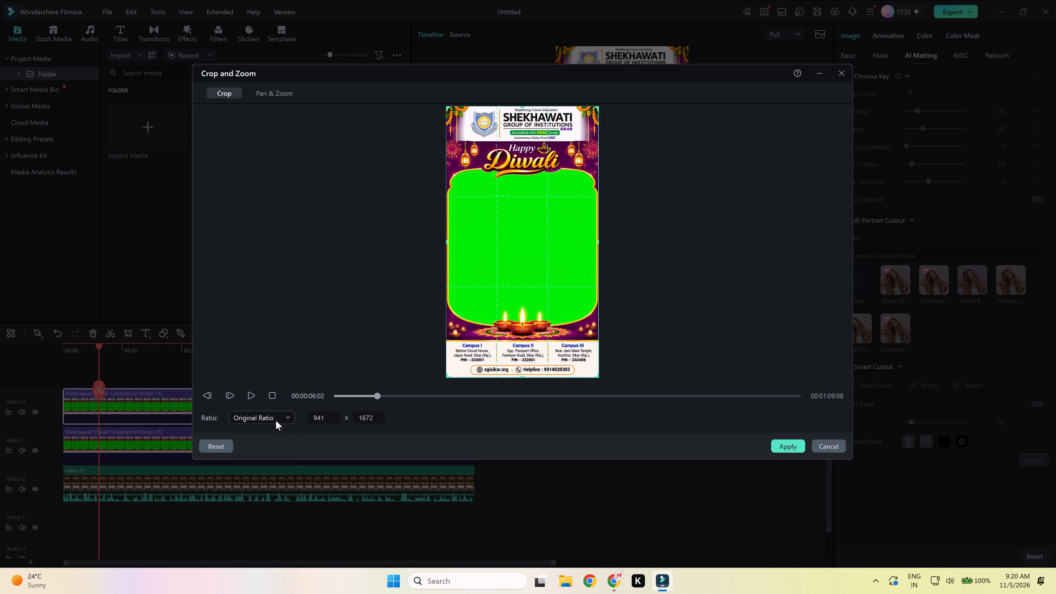
pyautogui.click(276, 420)
pyautogui.click(243, 576)
pyautogui.moveTo(523, 376); pyautogui.dragTo(540, 161)
pyautogui.click(785, 450)
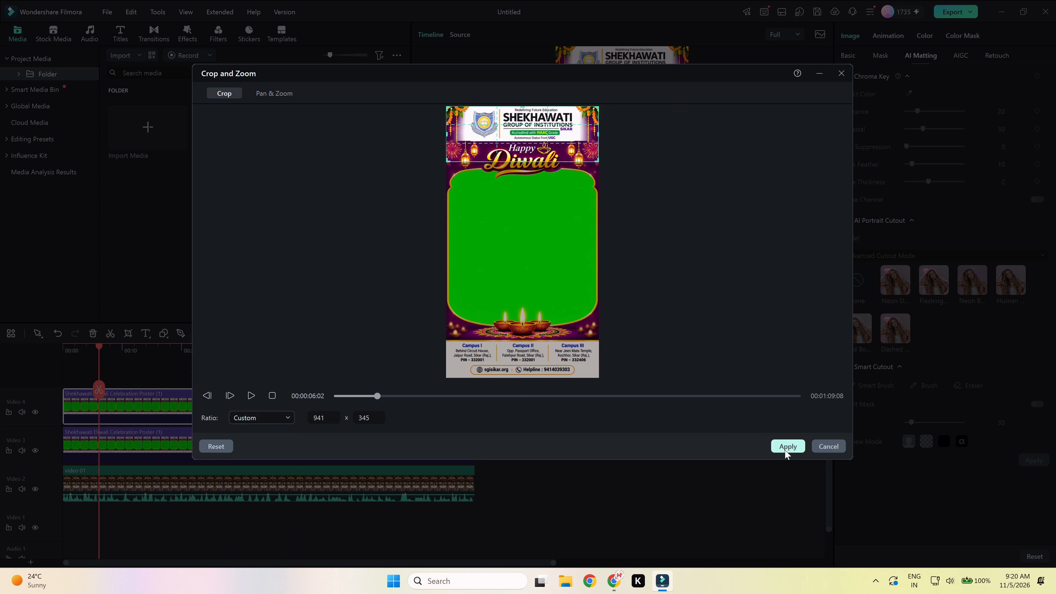
# Move the cropped header up to the top edge of the frame, aligned over the original poster header.
pyautogui.click(625, 139)
pyautogui.moveTo(628, 163); pyautogui.dragTo(623, 85)
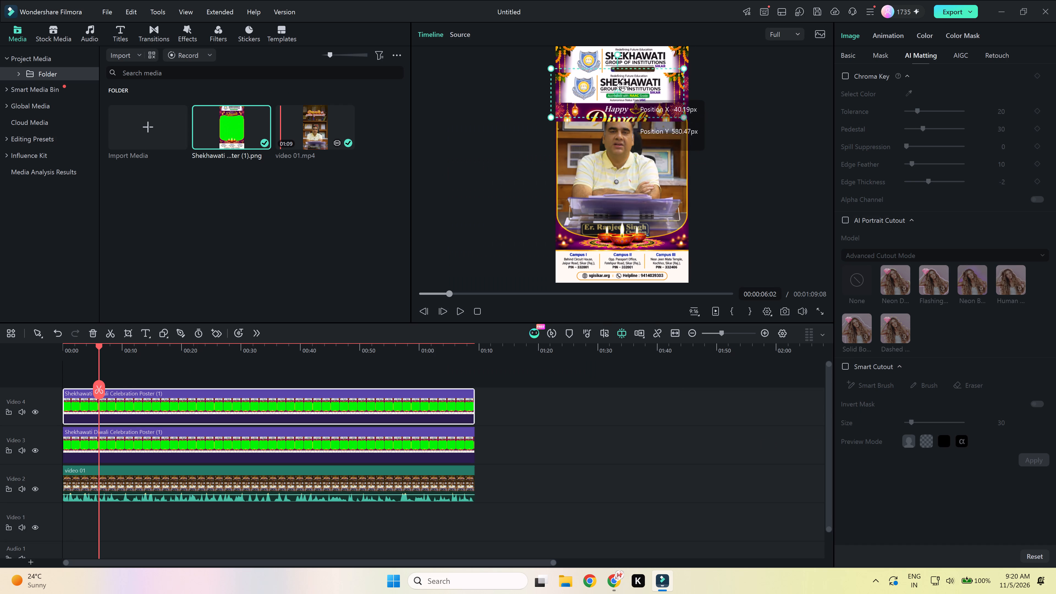
pyautogui.moveTo(623, 85); pyautogui.dragTo(628, 68)
pyautogui.click(633, 435)
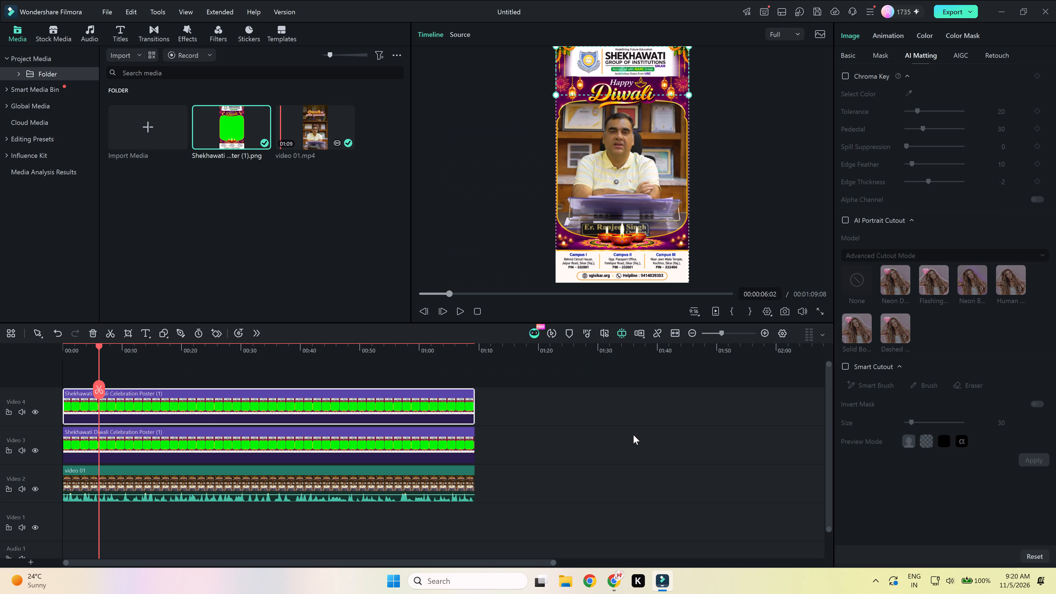
# Render the timeline preview and check playback from the start through to the end of the framed video.
pyautogui.press('space')
pyautogui.press('space')
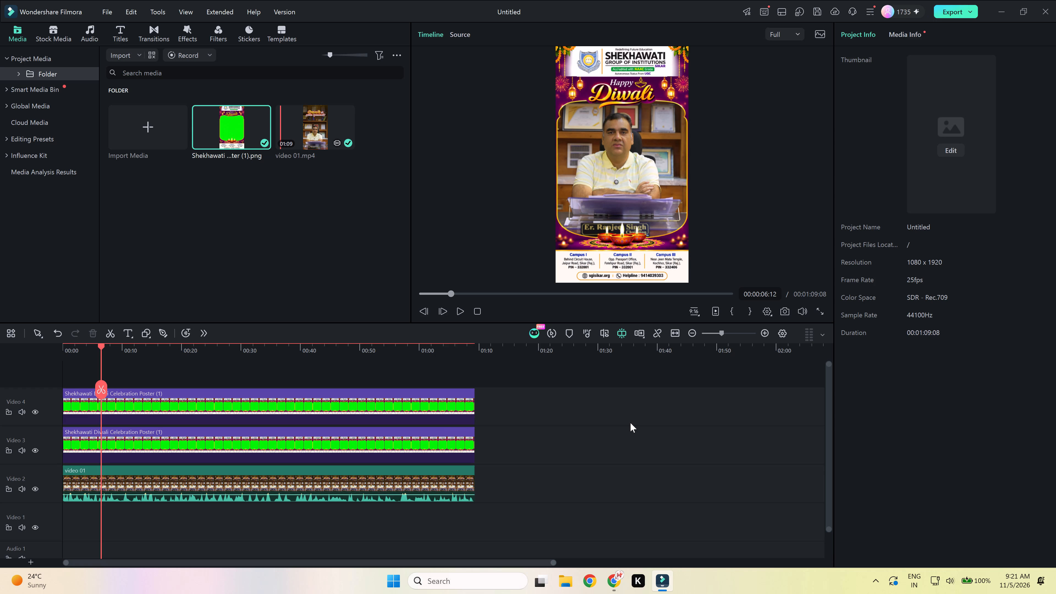
pyautogui.press('space')
pyautogui.press('space')
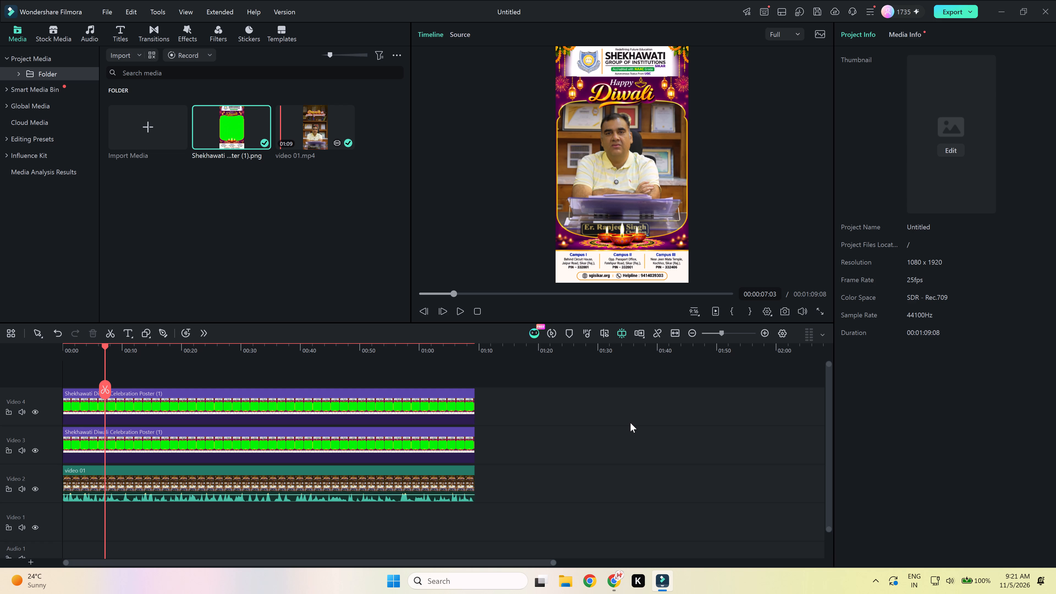
pyautogui.moveTo(105, 345); pyautogui.dragTo(9, 359)
pyautogui.press('Return')
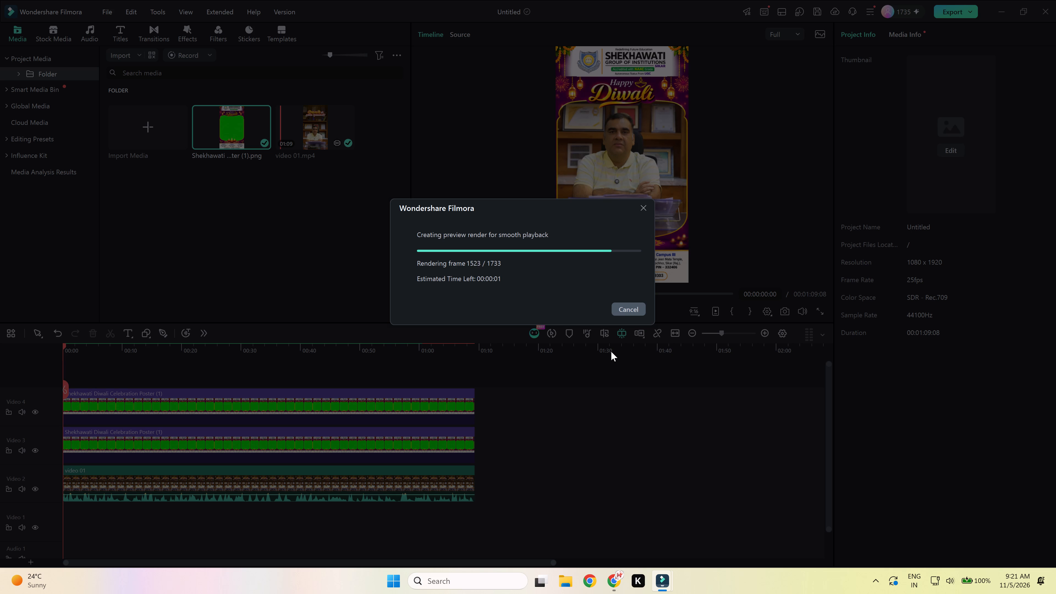
pyautogui.press('space')
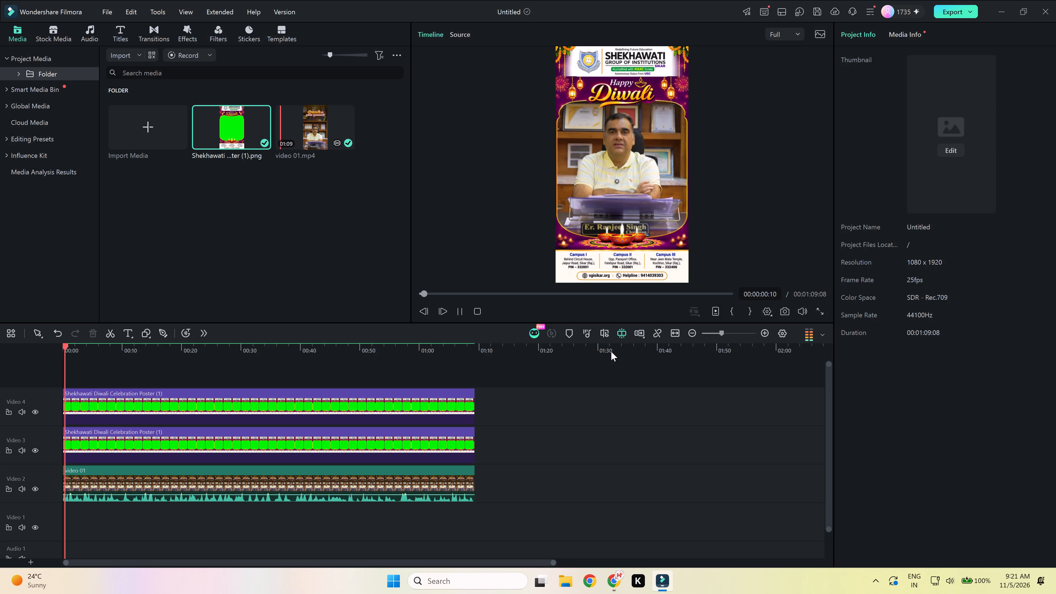
pyautogui.click(342, 346)
pyautogui.click(403, 348)
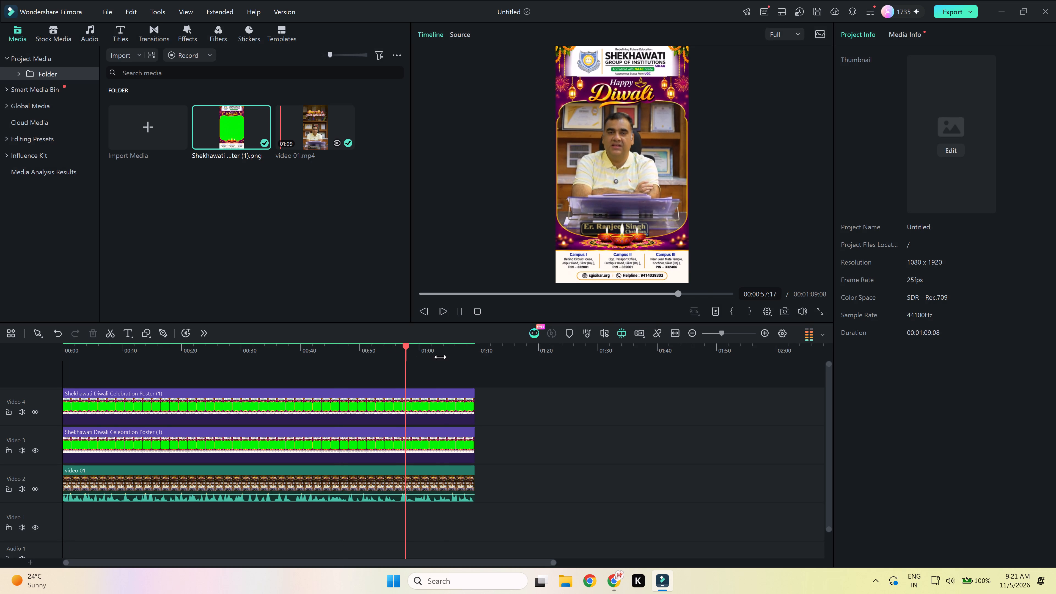
pyautogui.click(441, 357)
pyautogui.click(464, 349)
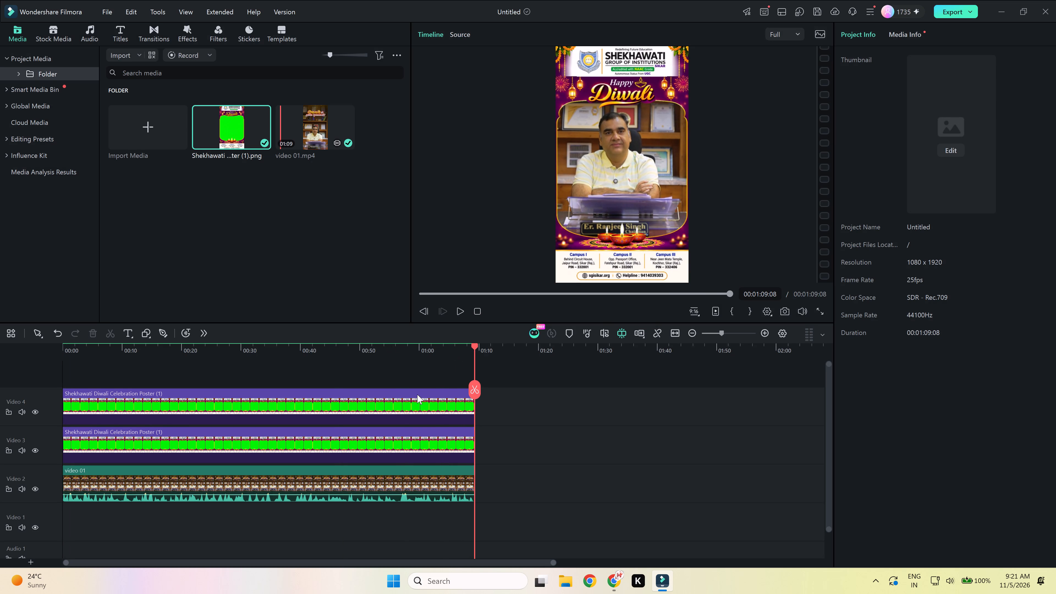
# Set up the export of the framed video under the title "sir" with High quality.
pyautogui.click(950, 9)
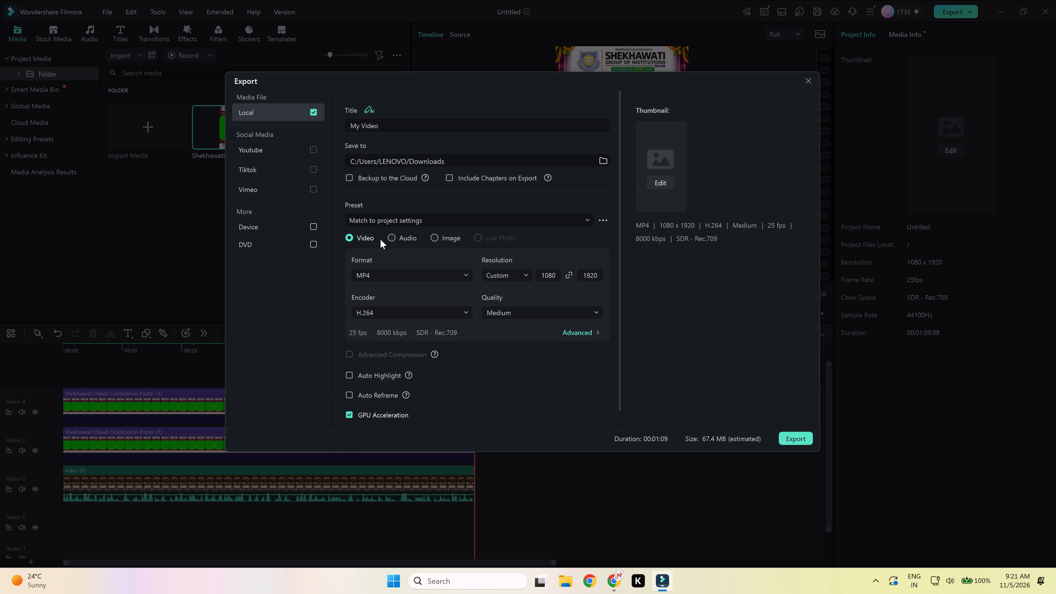
pyautogui.moveTo(388, 127); pyautogui.dragTo(373, 130)
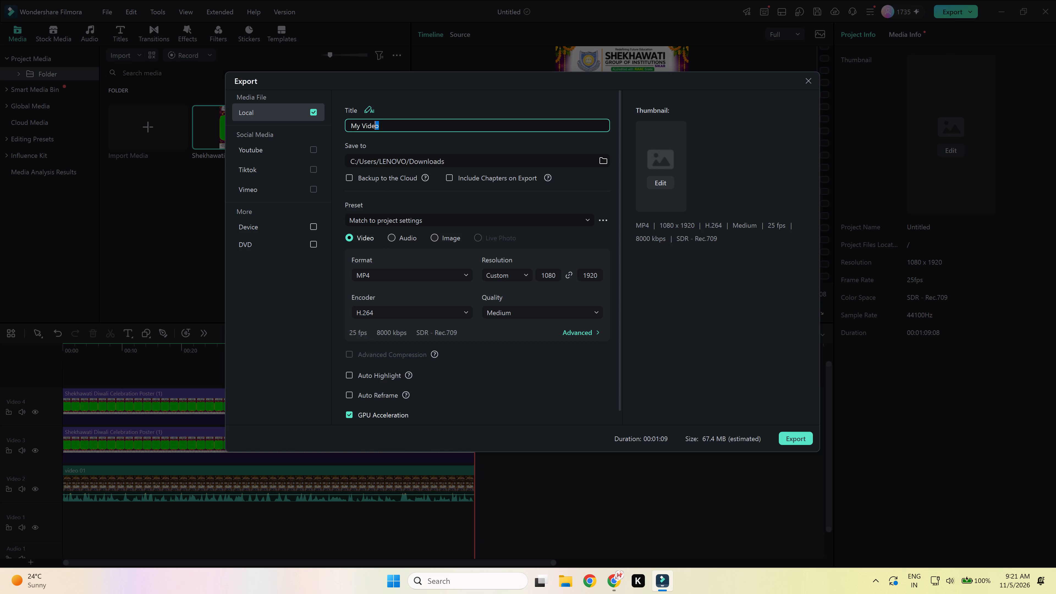
pyautogui.moveTo(373, 130); pyautogui.dragTo(334, 131)
pyautogui.write('sir')
pyautogui.click(559, 305)
pyautogui.click(558, 313)
pyautogui.click(529, 368)
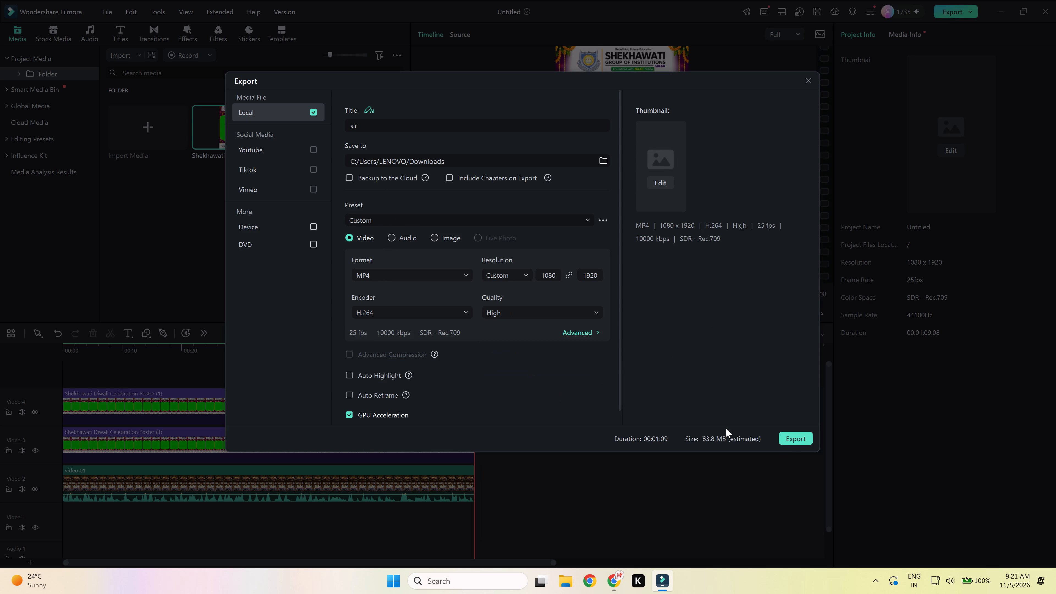
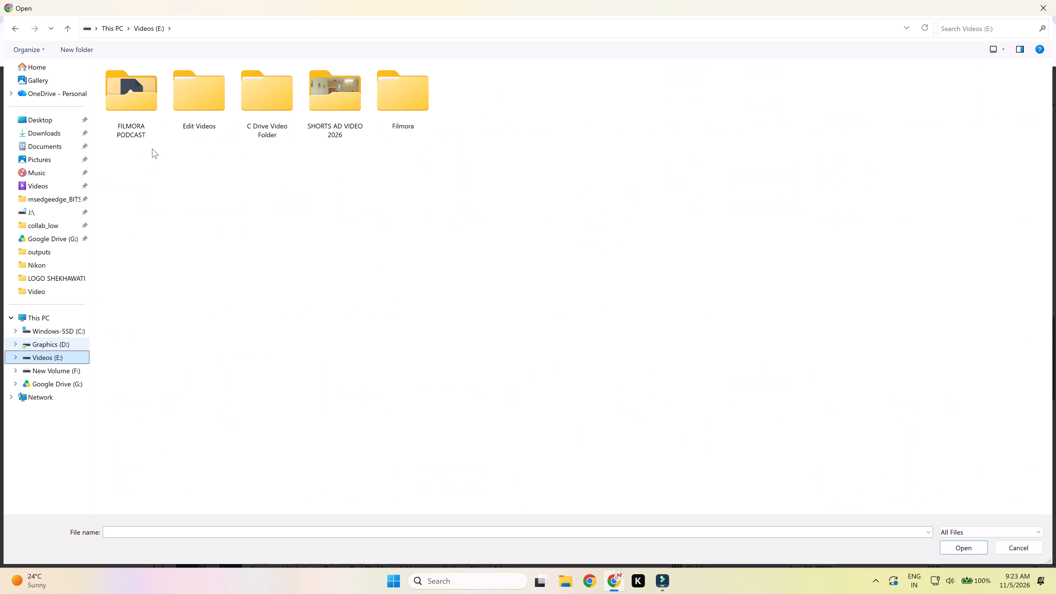
# Upload the video FRESHAR PARTY.mp4 from the Paramedical folder inside Edit Videos on the Videos (E:) drive.
pyautogui.doubleClick(211, 74)
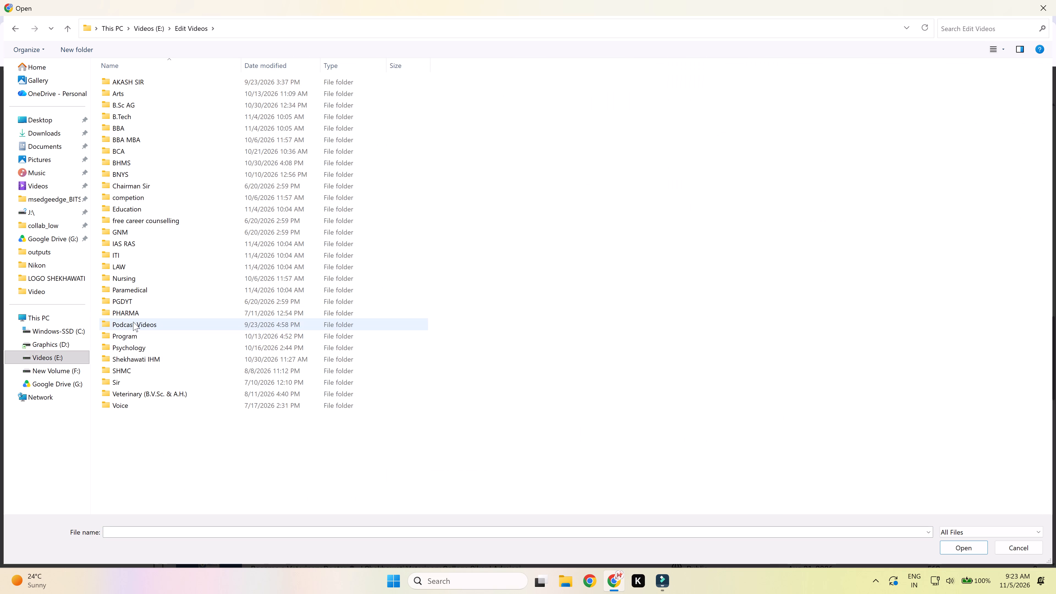
pyautogui.doubleClick(140, 288)
pyautogui.doubleClick(132, 95)
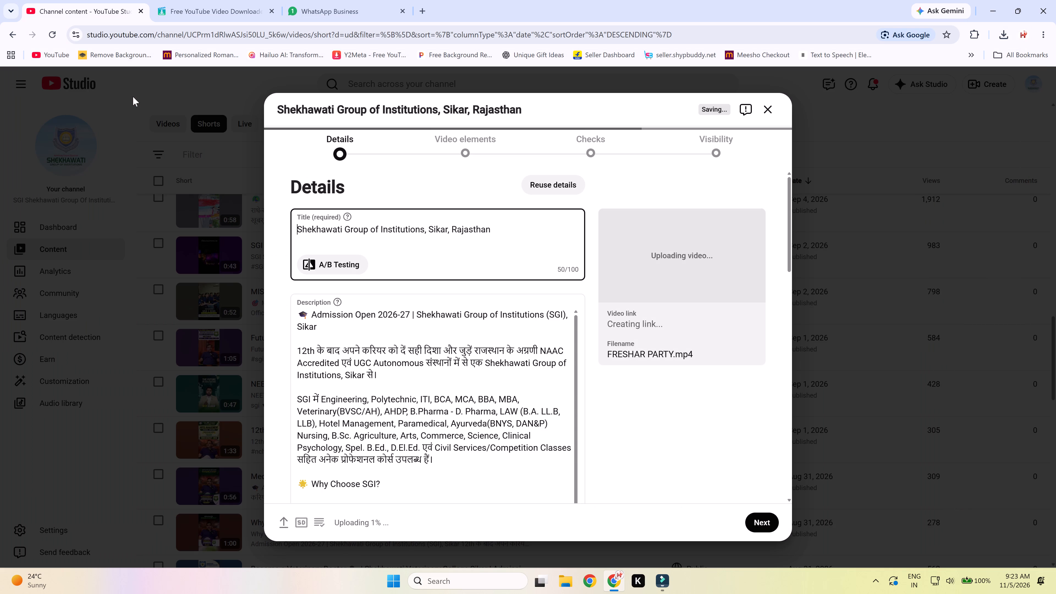
# Answer the required audience question for the uploading video as not made for kids.
pyautogui.click(697, 159)
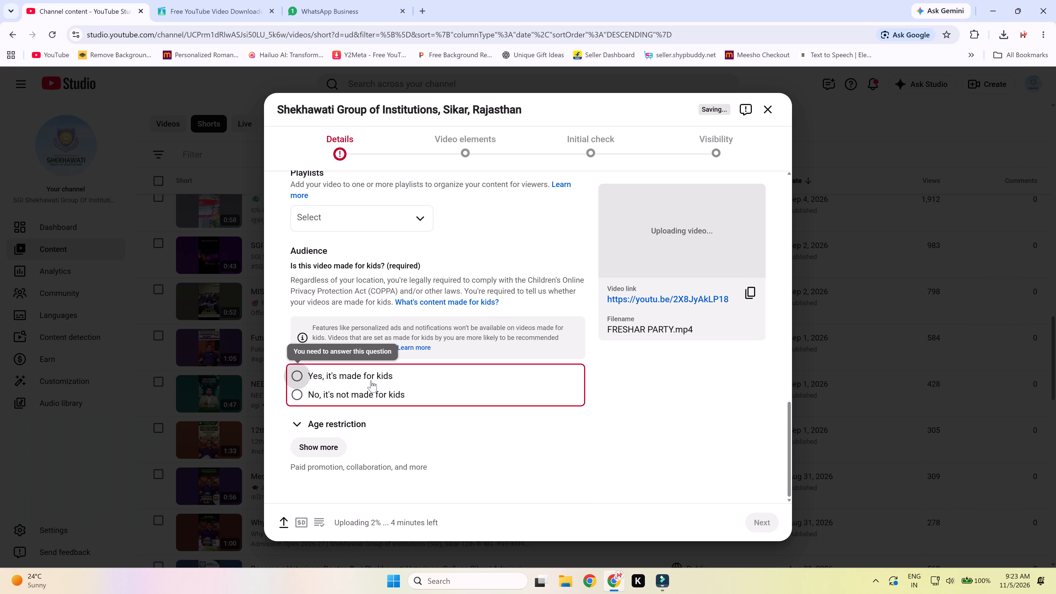
pyautogui.click(300, 405)
pyautogui.click(291, 395)
pyautogui.click(300, 391)
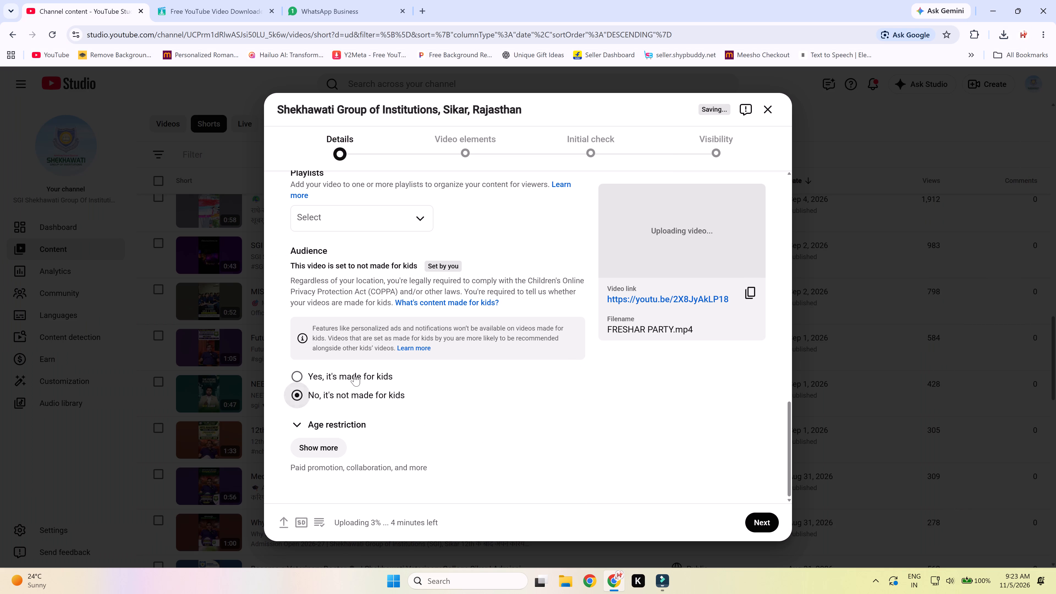
# Set the uploading video's visibility to Unlisted and publish it anyway without waiting for the content checks.
pyautogui.click(710, 139)
pyautogui.click(321, 334)
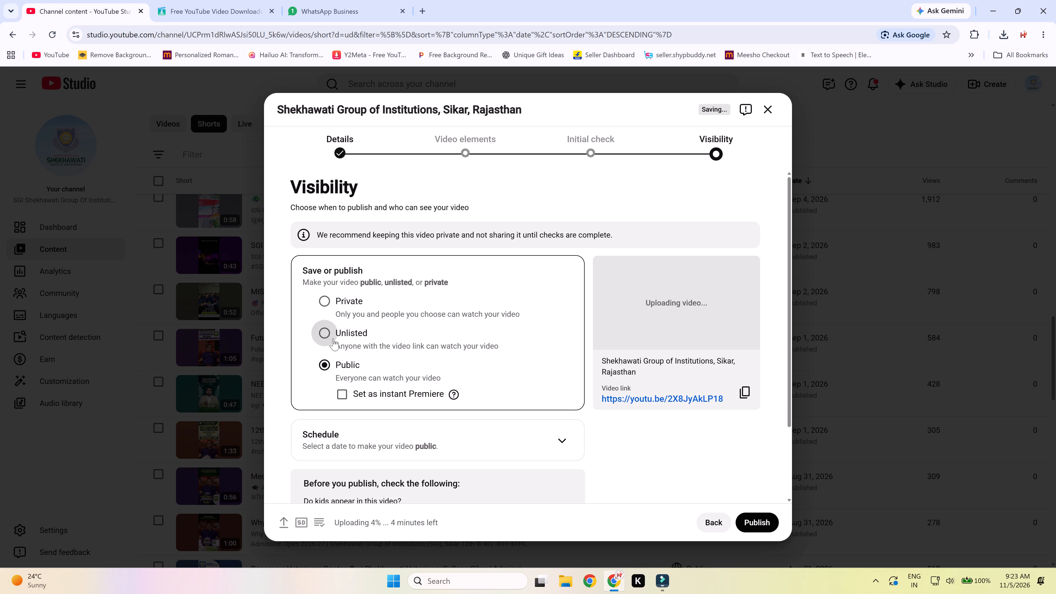
pyautogui.click(762, 527)
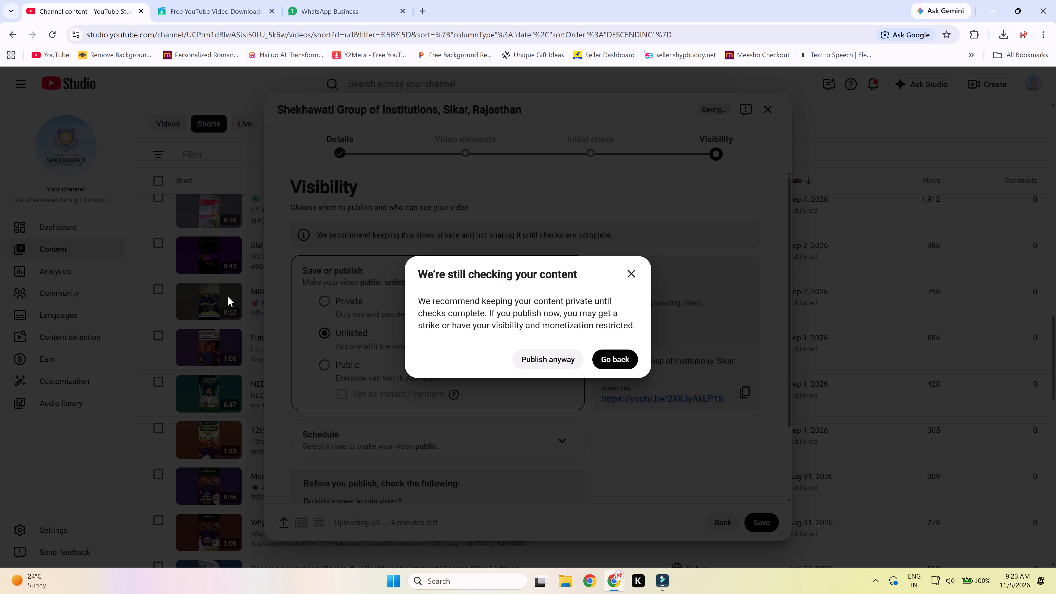
pyautogui.click(545, 364)
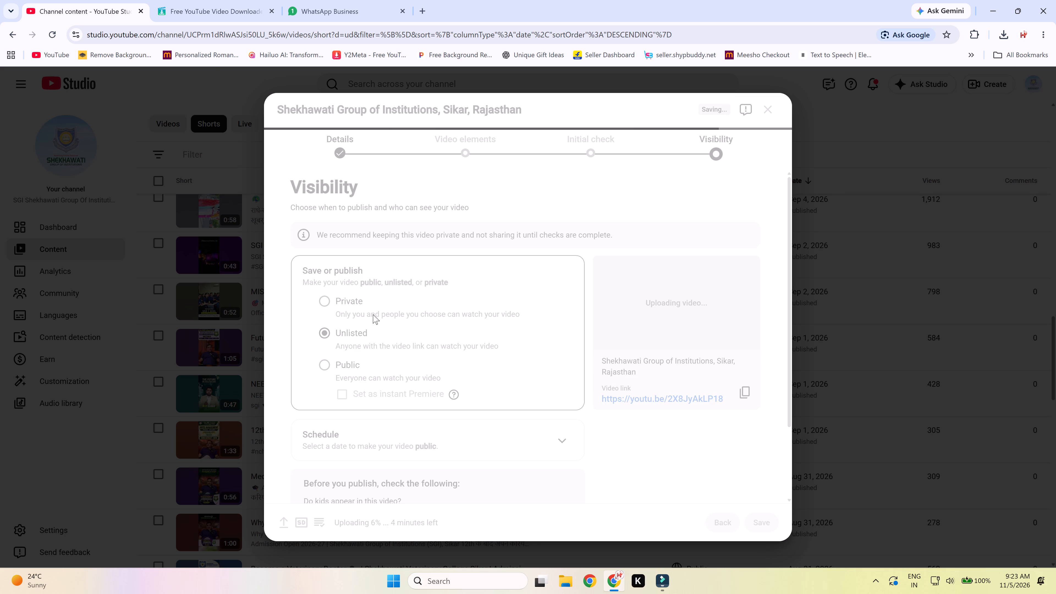
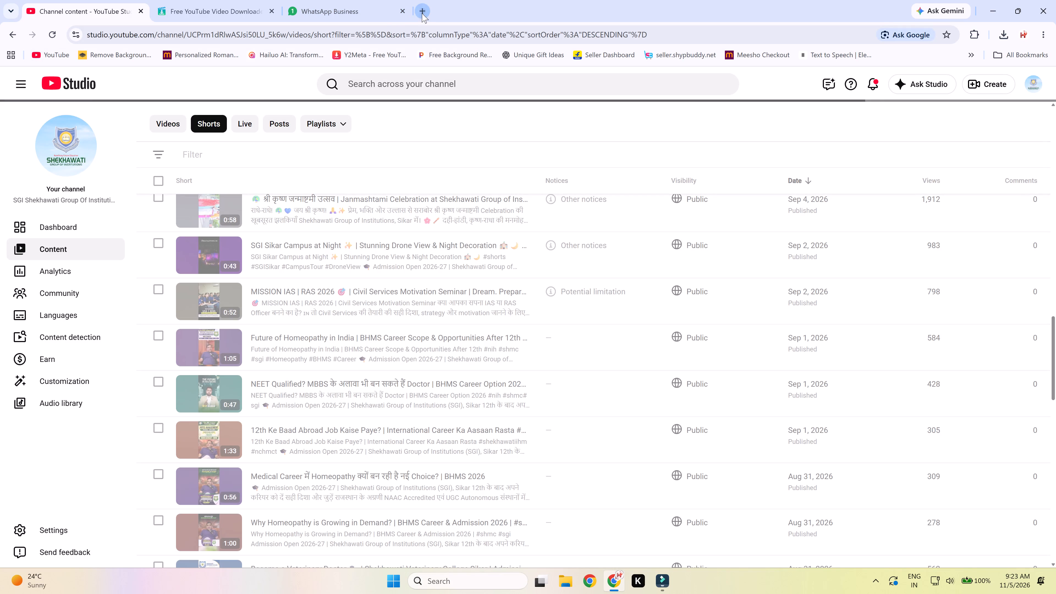
# Open YouTube in the new browser tab and search for "diwali black screen video".
pyautogui.click(38, 57)
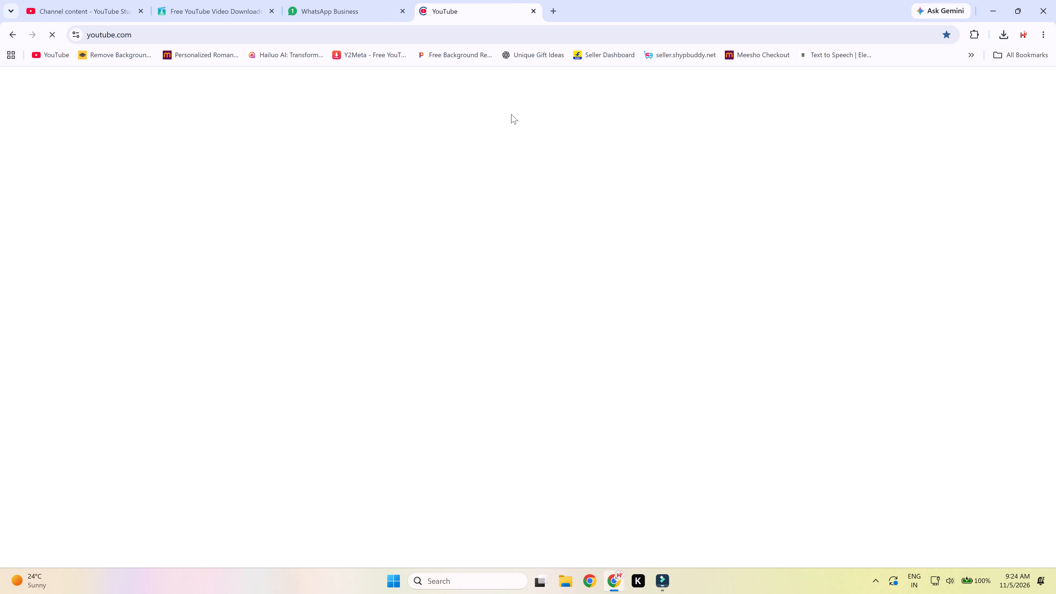
pyautogui.click(455, 86)
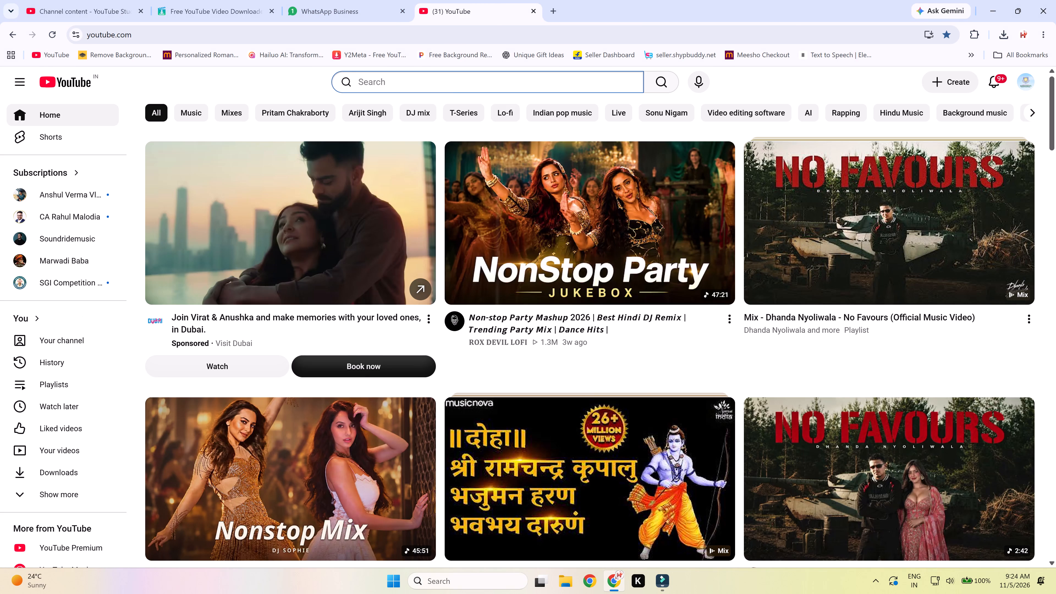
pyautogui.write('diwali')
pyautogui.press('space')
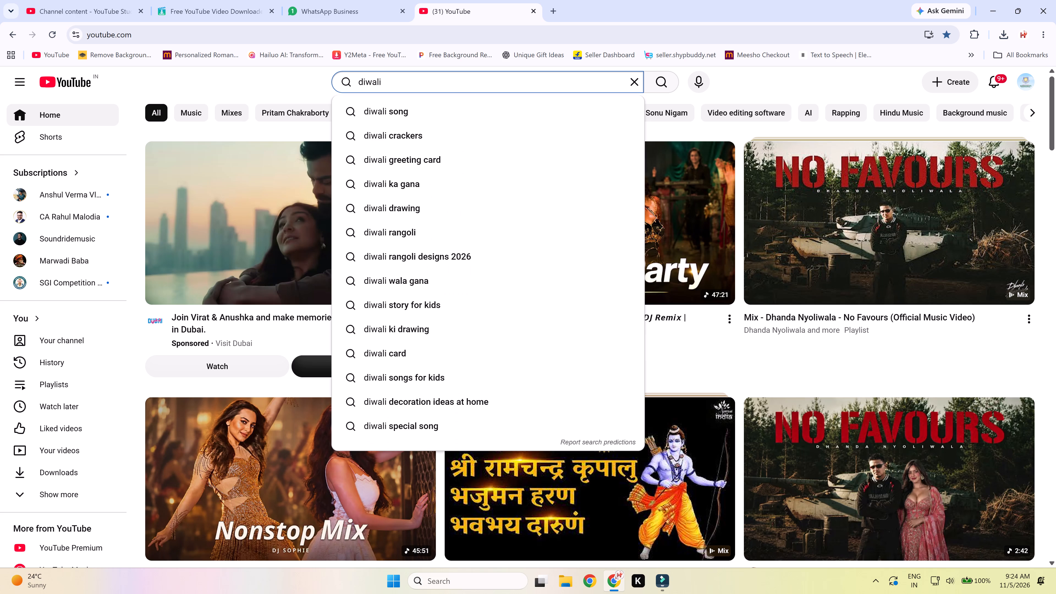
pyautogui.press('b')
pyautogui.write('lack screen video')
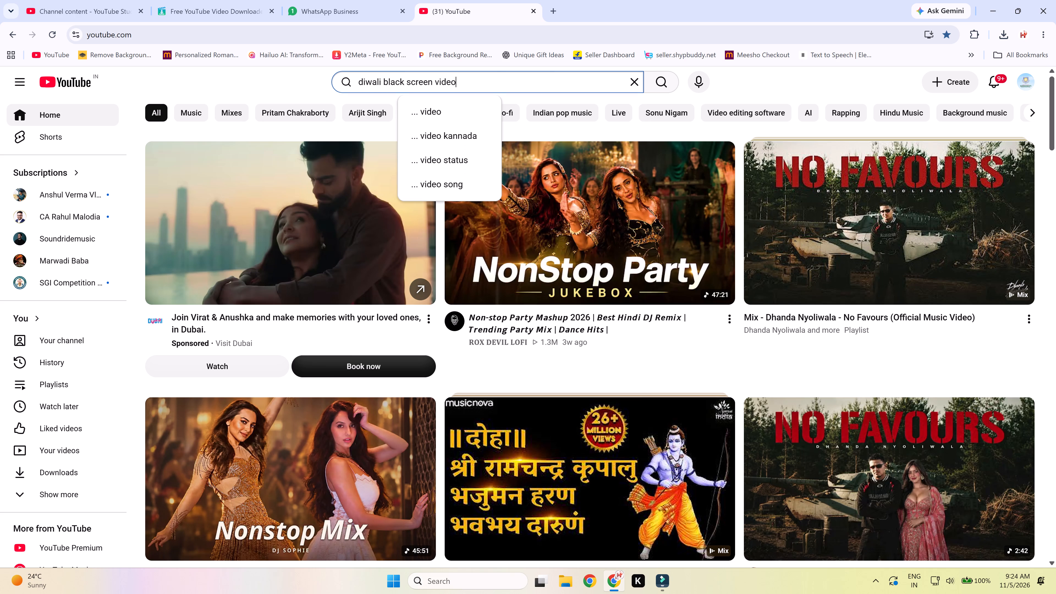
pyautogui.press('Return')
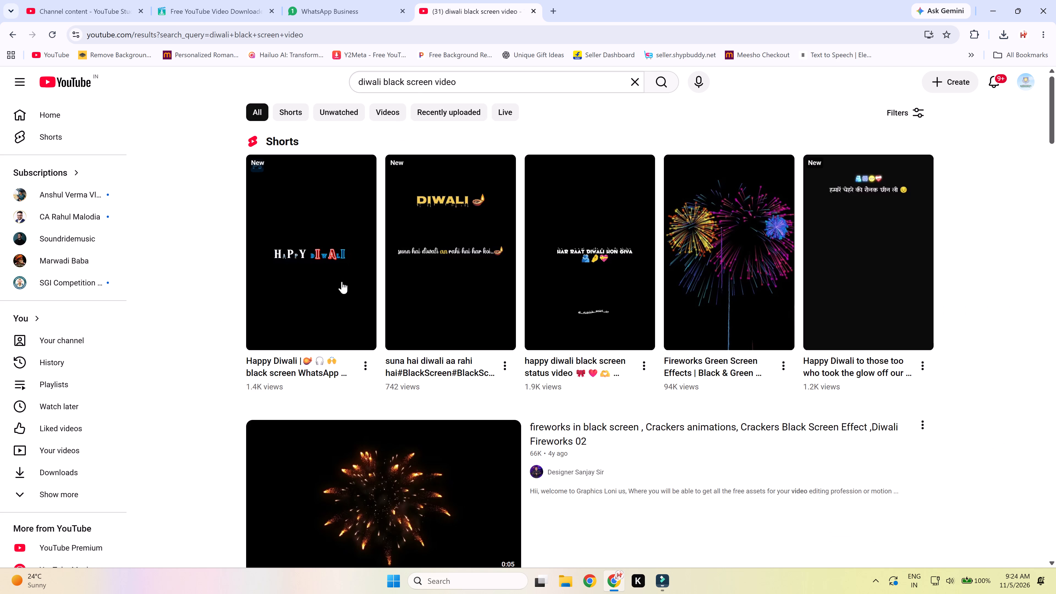
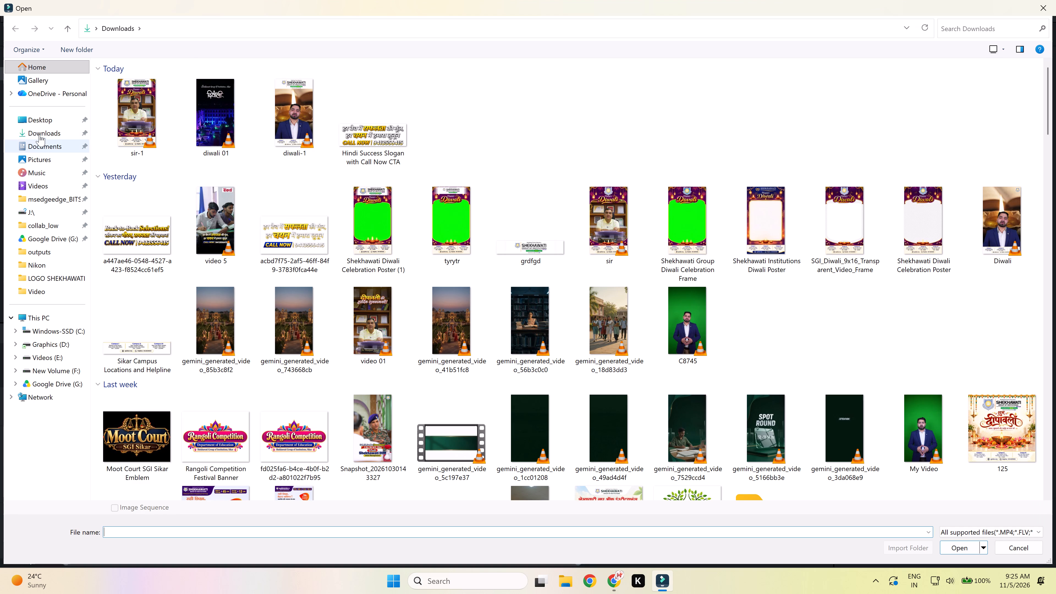
# Browse to the Downloads folder to choose a media file for import.
pyautogui.click(39, 134)
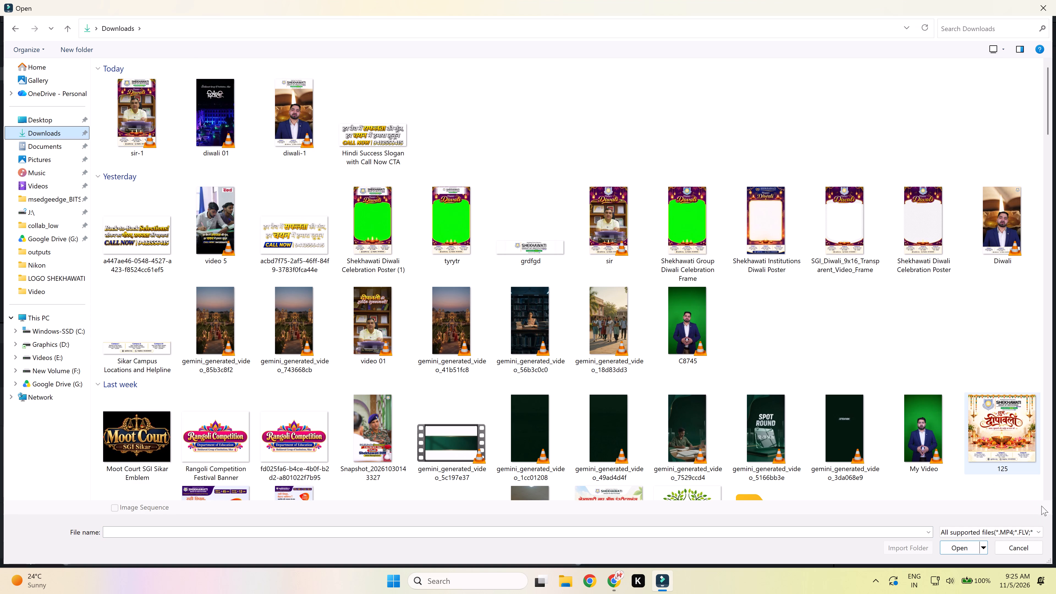
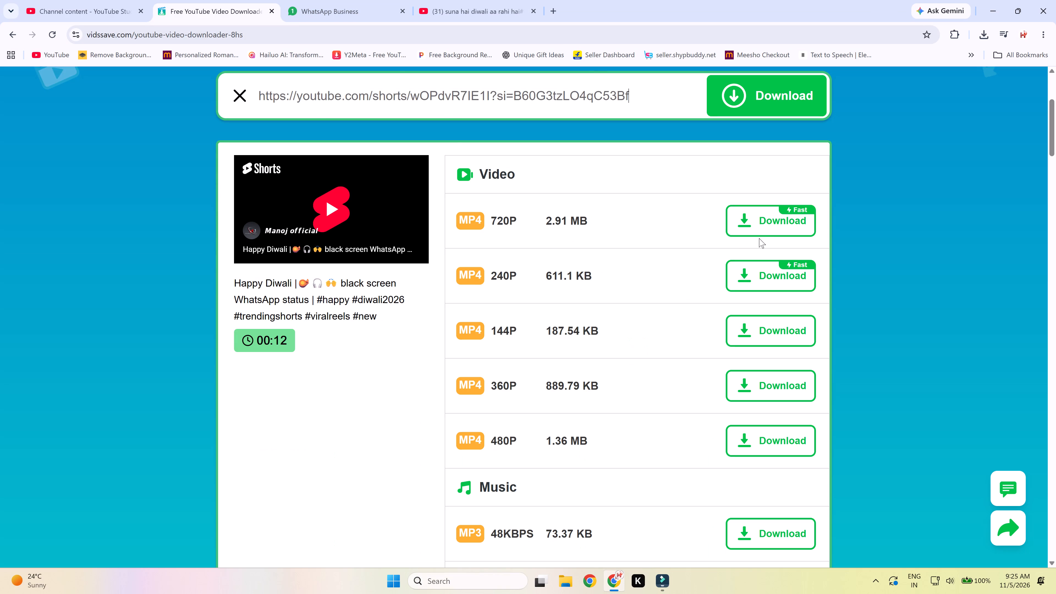
# Download the Happy Diwali black screen short as a 720P MP4.
pyautogui.click(760, 227)
pyautogui.click(607, 0)
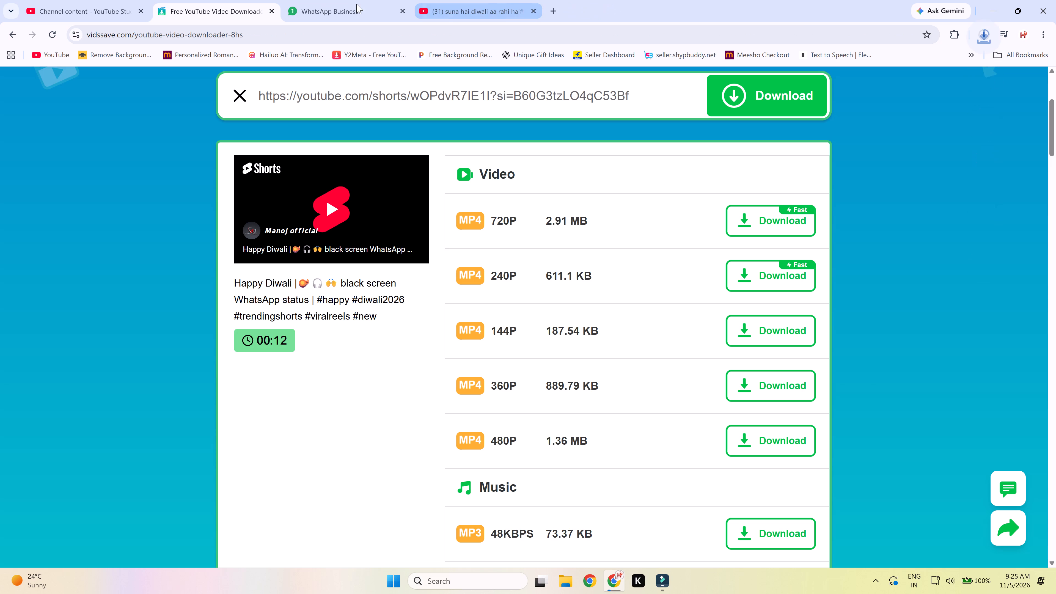
# Add the downloaded SGI Sikar Campus at Night video from the browser's recent downloads to the Video 3 track in Filmora.
pyautogui.click(985, 36)
pyautogui.click(985, 36)
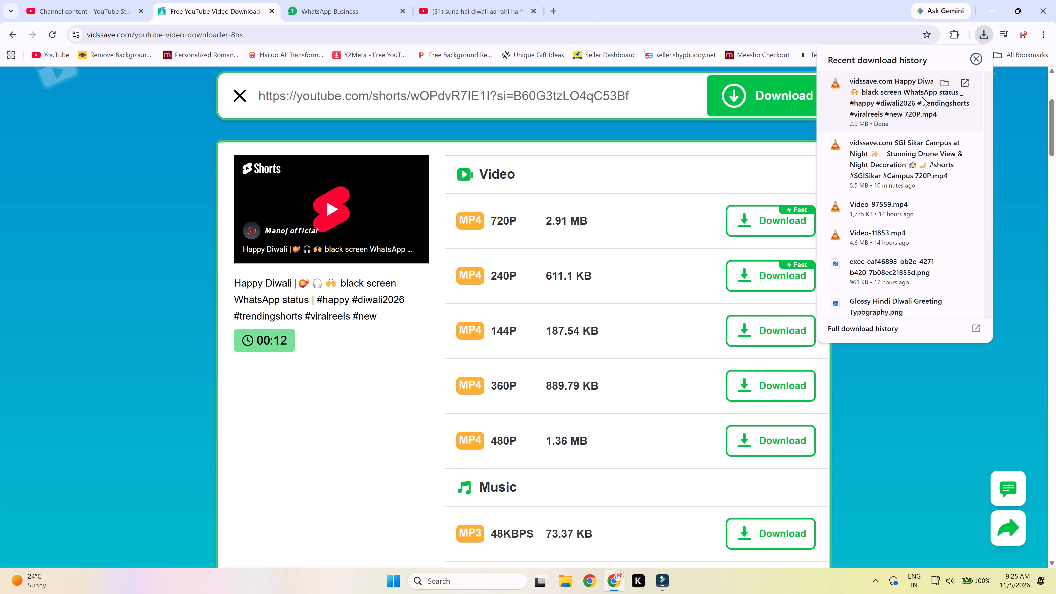
pyautogui.moveTo(889, 163); pyautogui.dragTo(291, 457)
pyautogui.hotkey('alt', 'Tab')
# Import the downloaded Happy Diwali video from the browser and arrange it at the start of Video 3, directly before the campus clip.
pyautogui.hotkey('alt', 'Tab')
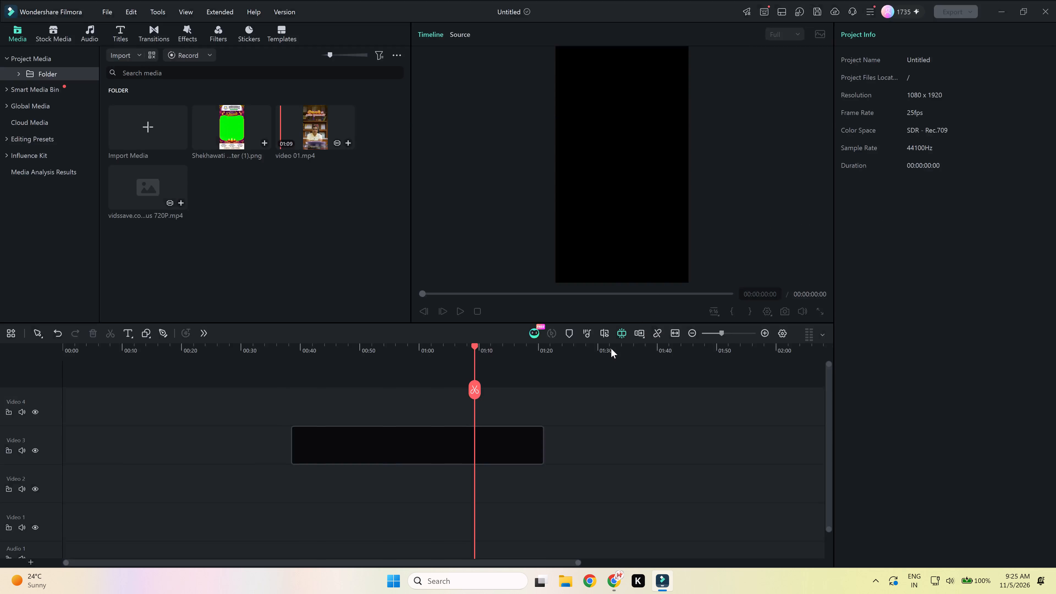
pyautogui.moveTo(888, 90); pyautogui.dragTo(314, 406)
pyautogui.hotkey('alt', 'Tab')
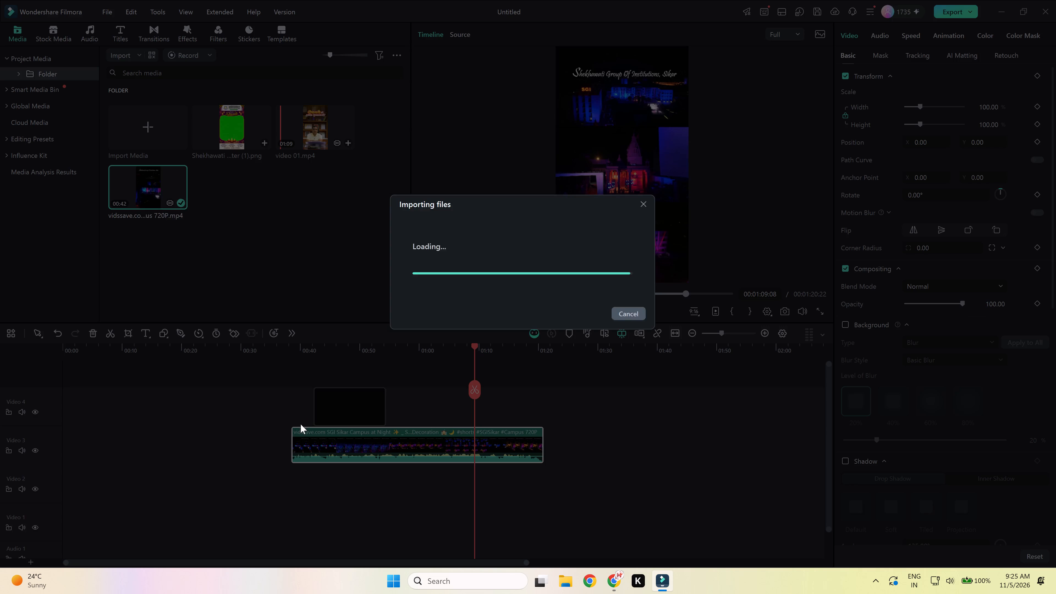
pyautogui.click(271, 446)
pyautogui.moveTo(327, 409); pyautogui.dragTo(25, 451)
pyautogui.click(249, 459)
pyautogui.click(282, 431)
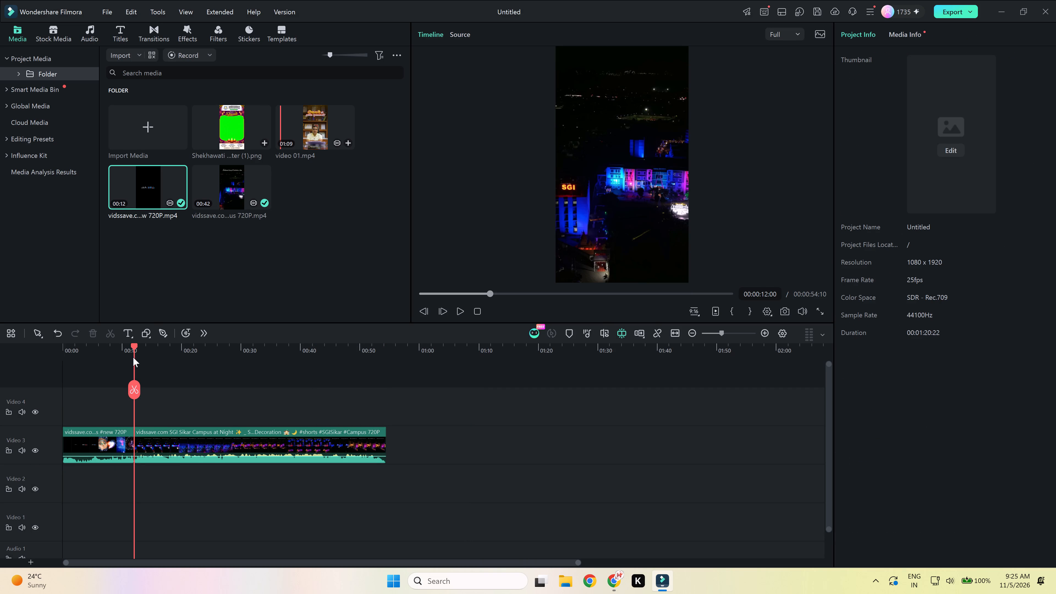
# Play the Diwali opening and move the campus clip up to Video 4, starting at 00:00:04:19.
pyautogui.moveTo(133, 349); pyautogui.dragTo(0, 364)
pyautogui.press('space')
pyautogui.keyDown('ctrl'); pyautogui.scroll(2, 158, 453); pyautogui.keyUp('ctrl')
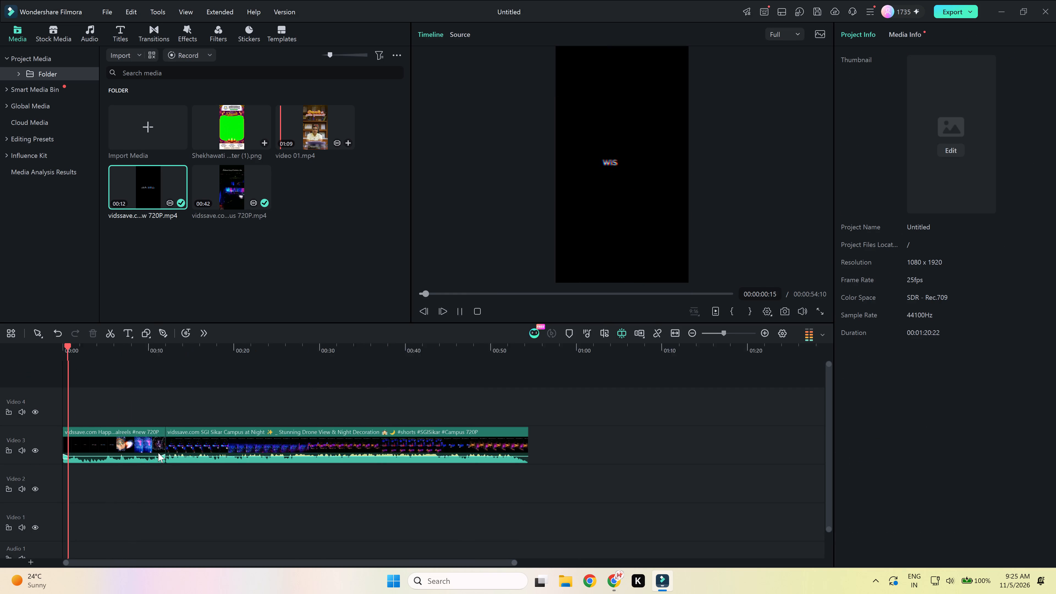
pyautogui.keyDown('ctrl'); pyautogui.scroll(6, 158, 453); pyautogui.keyUp('ctrl')
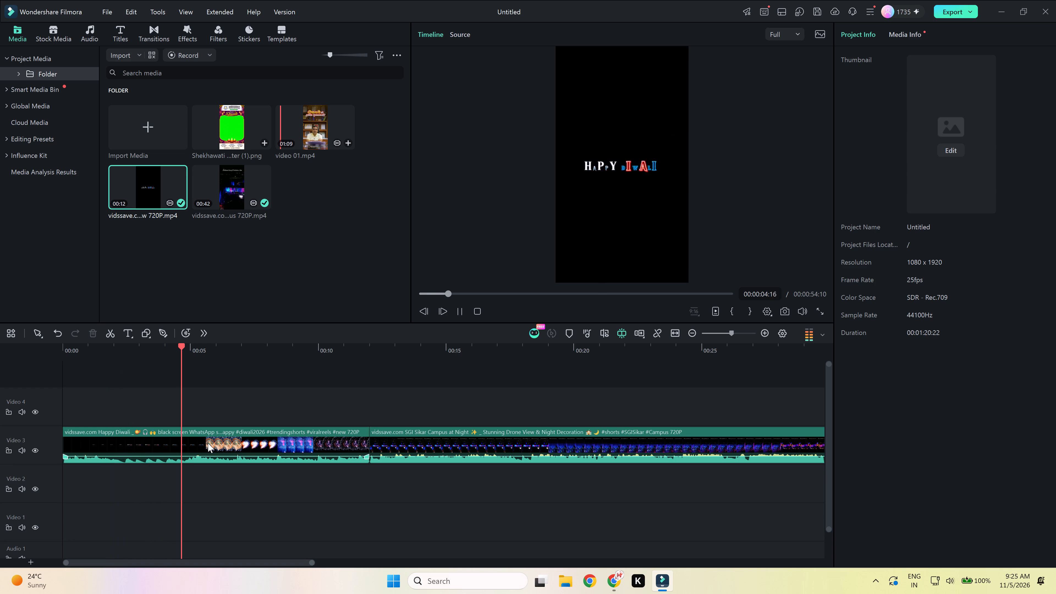
pyautogui.press('space')
pyautogui.moveTo(190, 349); pyautogui.dragTo(183, 370)
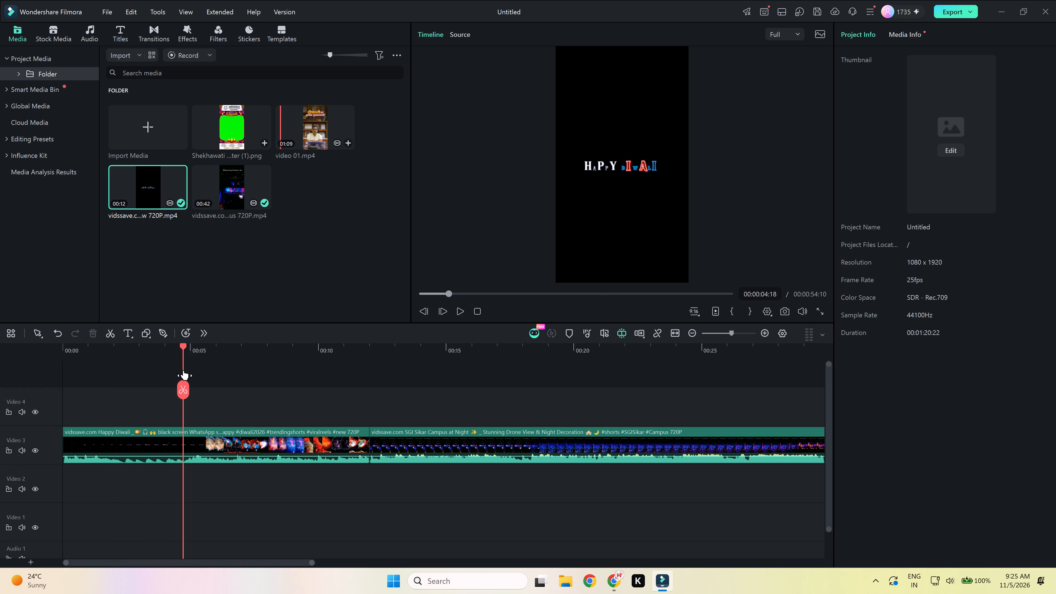
pyautogui.moveTo(183, 370); pyautogui.dragTo(185, 373)
pyautogui.moveTo(394, 442); pyautogui.dragTo(235, 415)
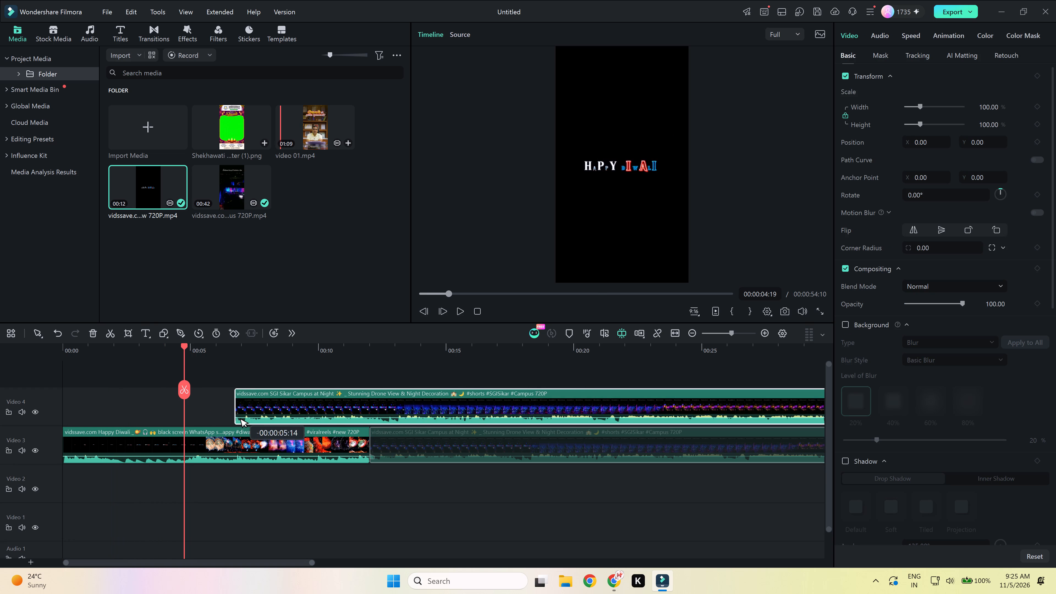
pyautogui.moveTo(235, 415); pyautogui.dragTo(208, 423)
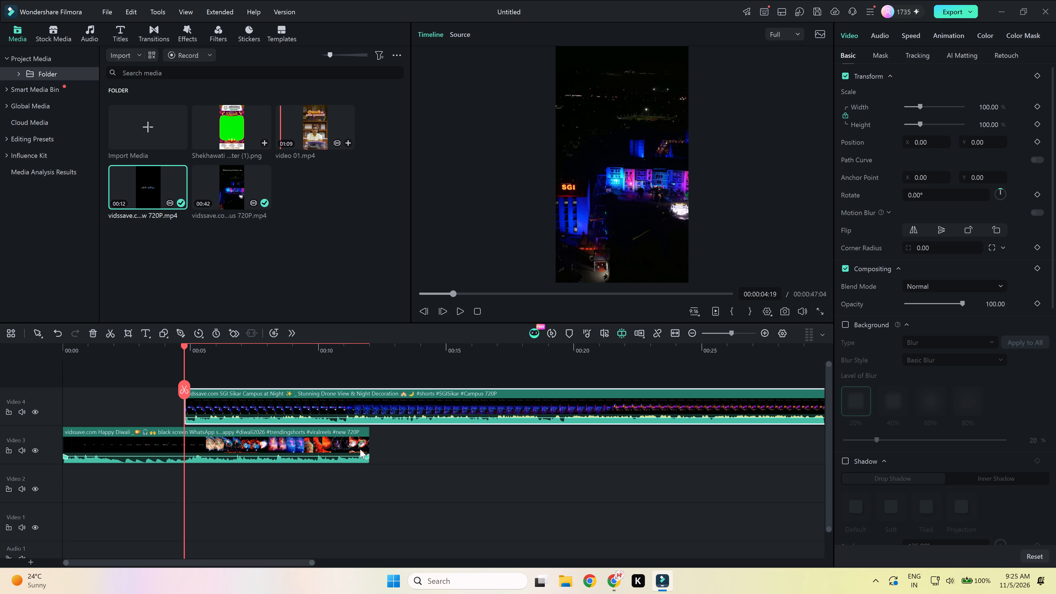
# Preview the overlap and trim the end of the Happy Diwali clip on Video 3 to 00:00:05:06.
pyautogui.press('space')
pyautogui.click(179, 353)
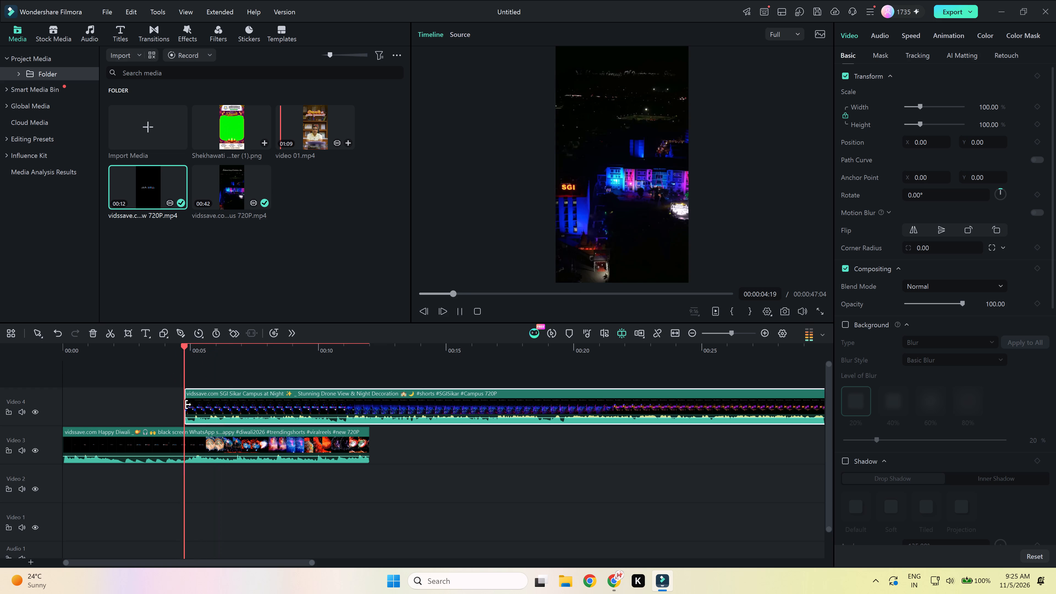
pyautogui.press('space')
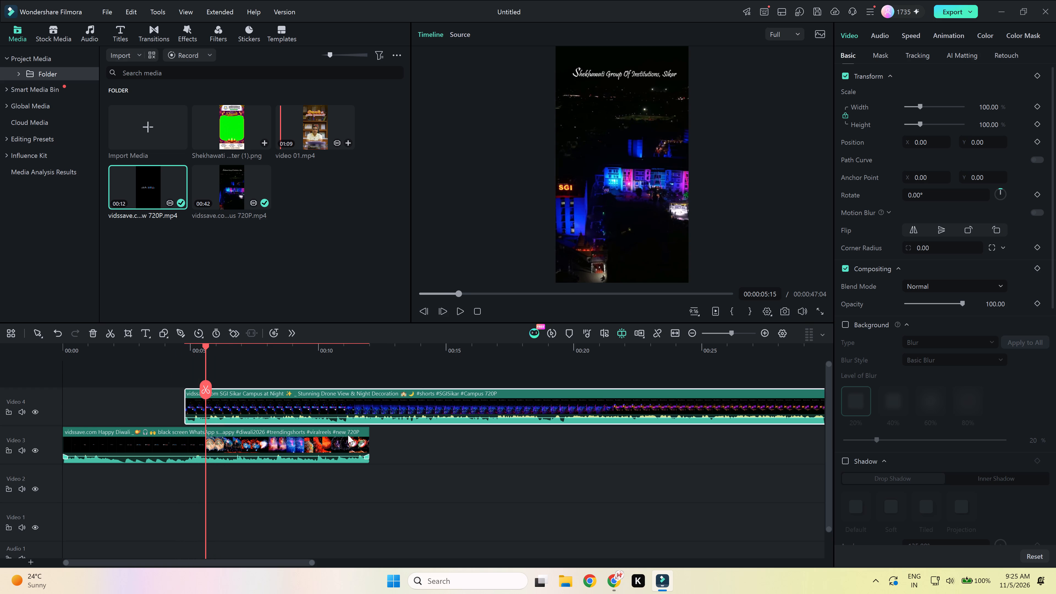
pyautogui.moveTo(368, 442); pyautogui.dragTo(205, 471)
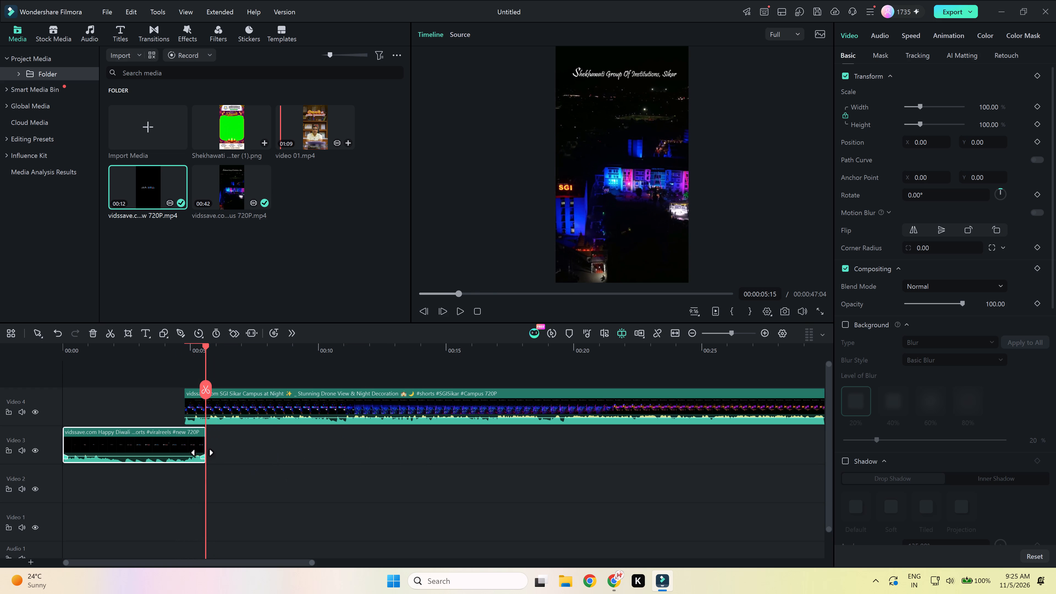
pyautogui.moveTo(203, 457); pyautogui.dragTo(184, 452)
pyautogui.click(169, 348)
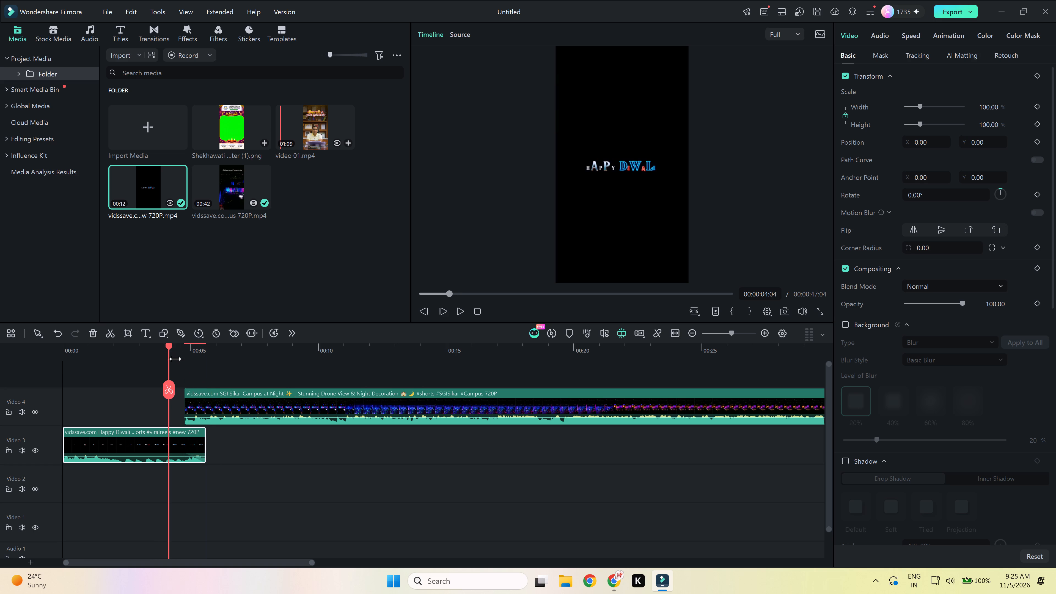
pyautogui.press('space')
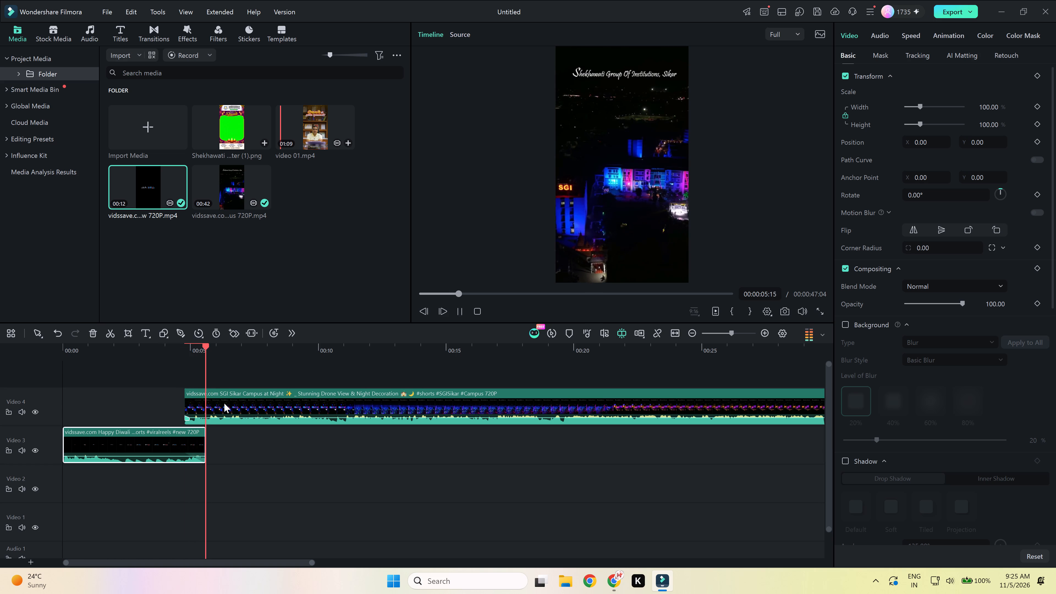
pyautogui.click(188, 350)
pyautogui.press('space')
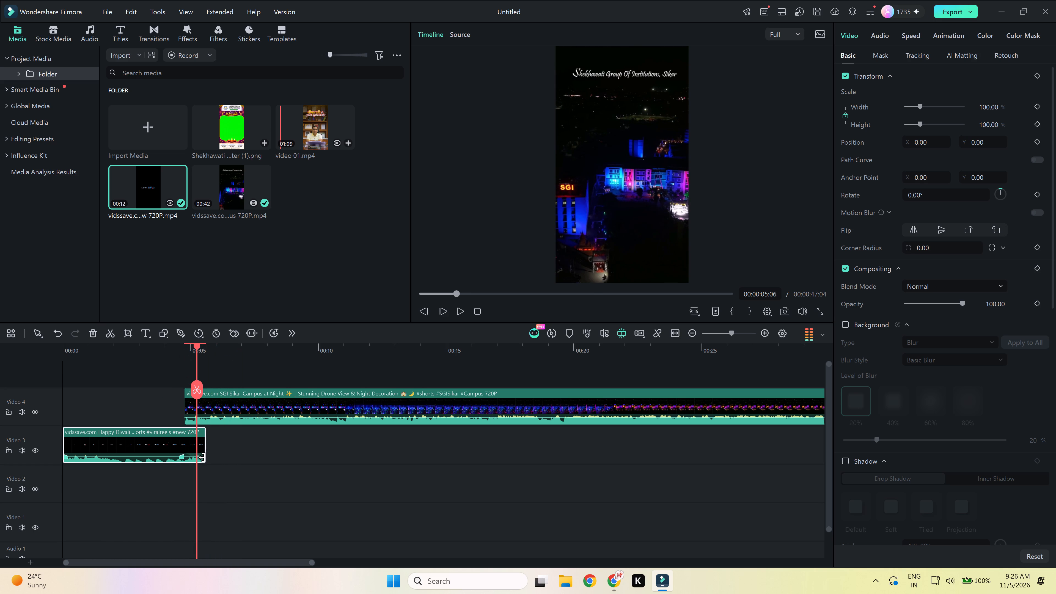
pyautogui.moveTo(202, 449); pyautogui.dragTo(196, 466)
pyautogui.click(174, 349)
pyautogui.press('space')
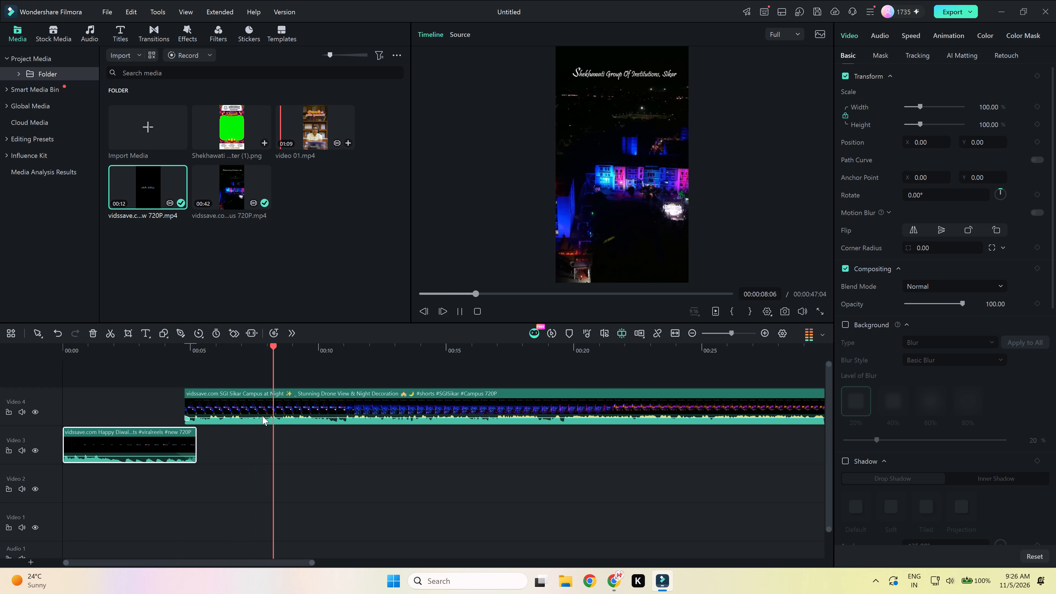
pyautogui.press('space')
pyautogui.press('Tab')
pyautogui.click(606, 582)
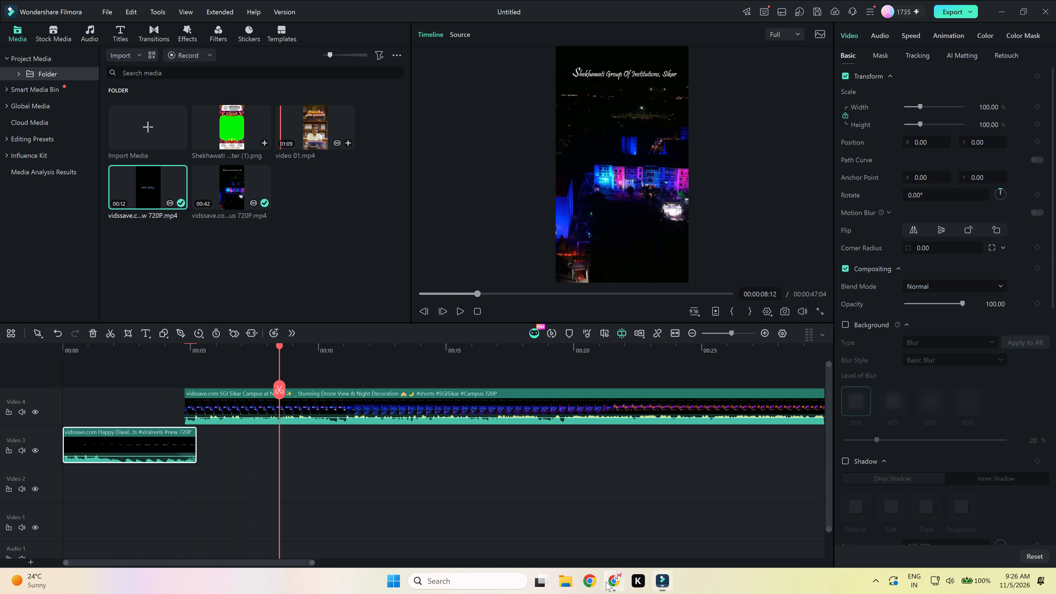
pyautogui.click(552, 8)
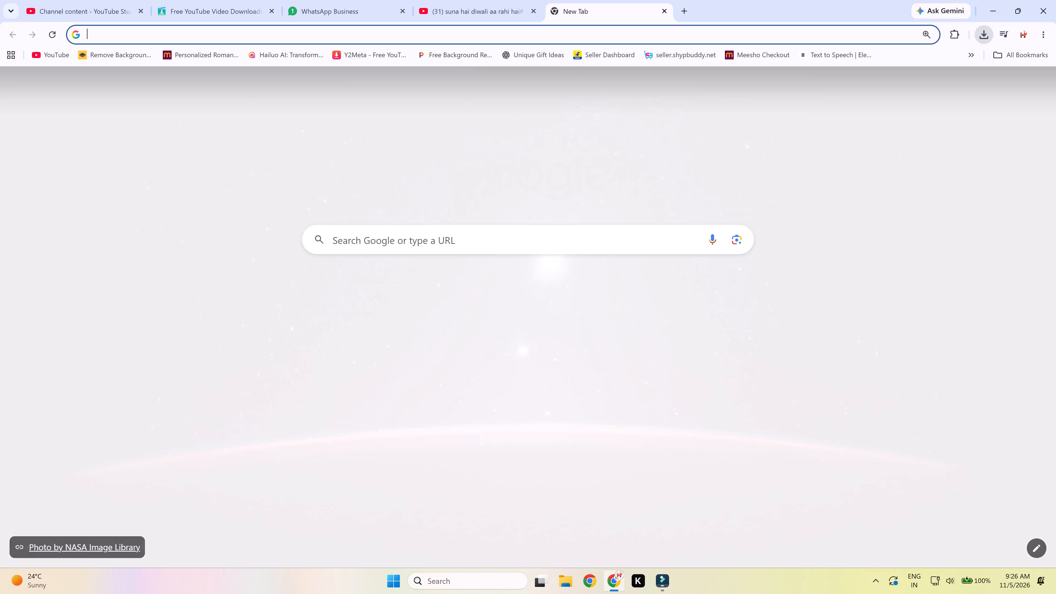
pyautogui.click(401, 233)
pyautogui.write('happ diwaliu')
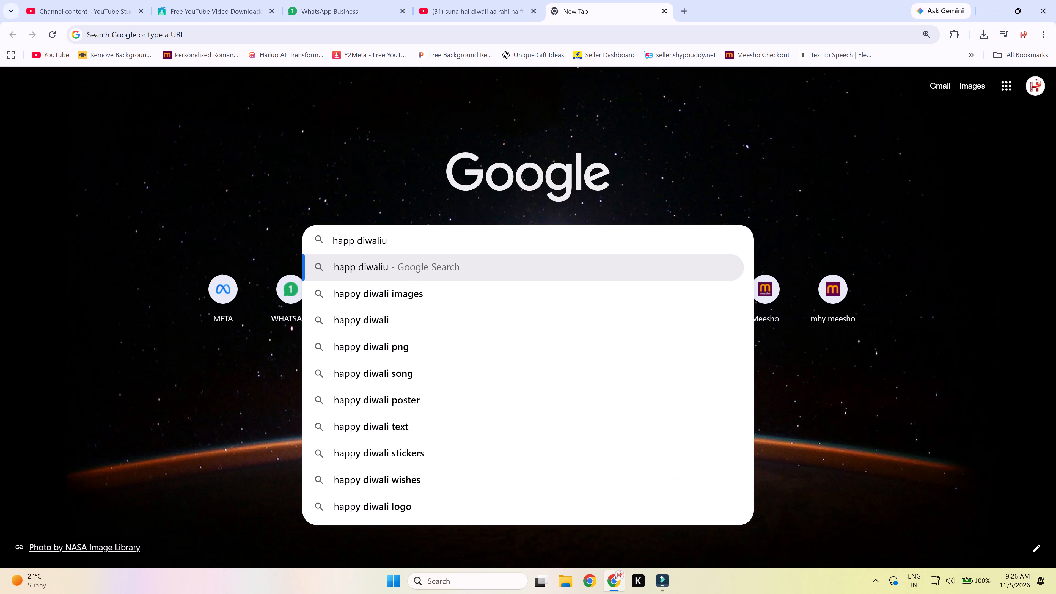
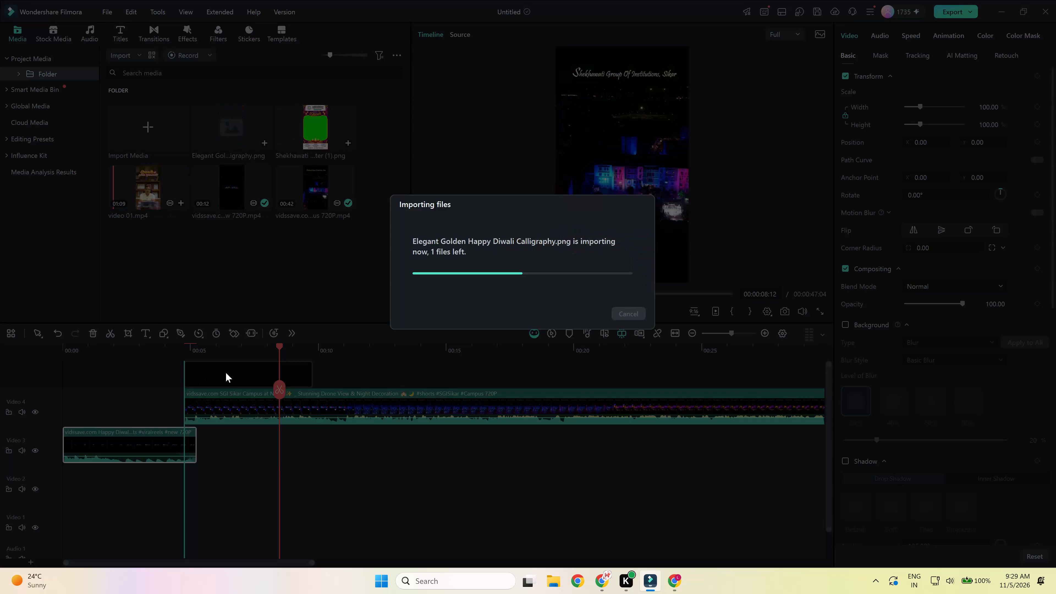
# Shrink the golden Happy Diwali lettering to about half size and place it below the Shekhawati Group Of Institutions, Sikar title.
pyautogui.click(649, 161)
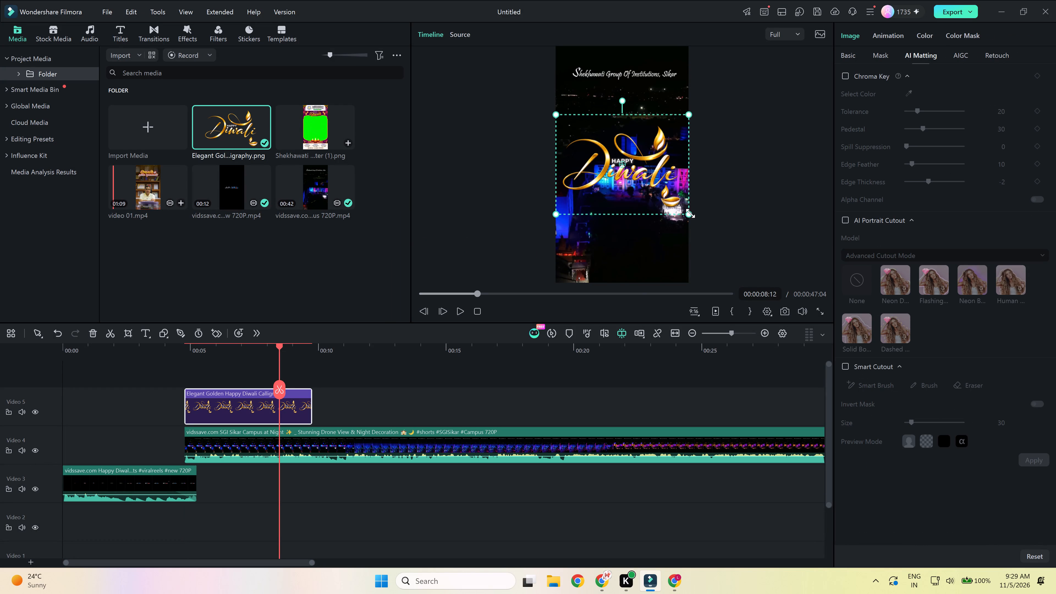
pyautogui.moveTo(690, 213); pyautogui.dragTo(670, 188)
pyautogui.moveTo(641, 176); pyautogui.dragTo(644, 120)
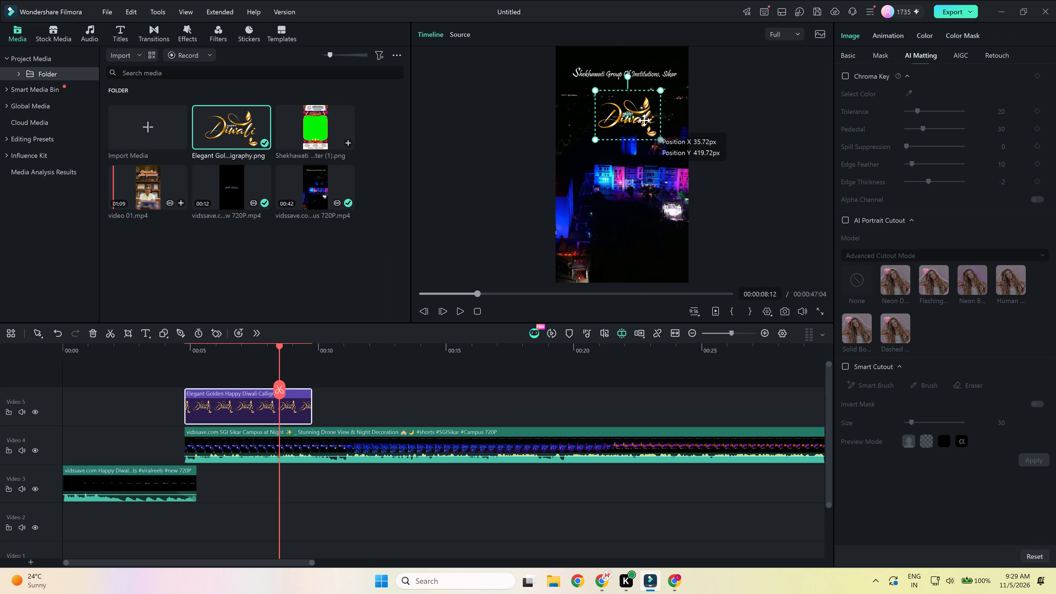
pyautogui.moveTo(644, 120); pyautogui.dragTo(643, 115)
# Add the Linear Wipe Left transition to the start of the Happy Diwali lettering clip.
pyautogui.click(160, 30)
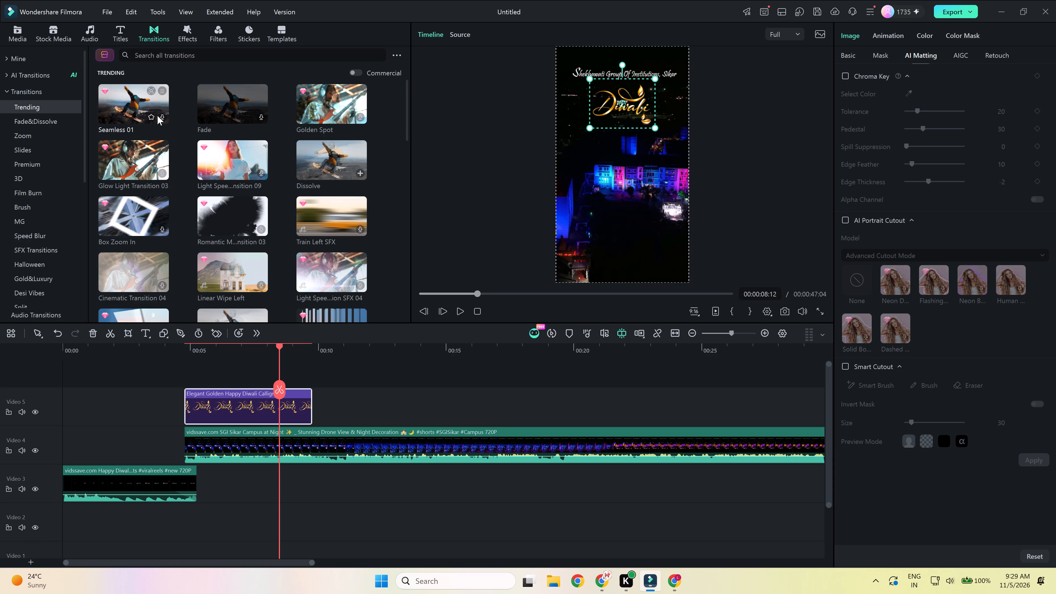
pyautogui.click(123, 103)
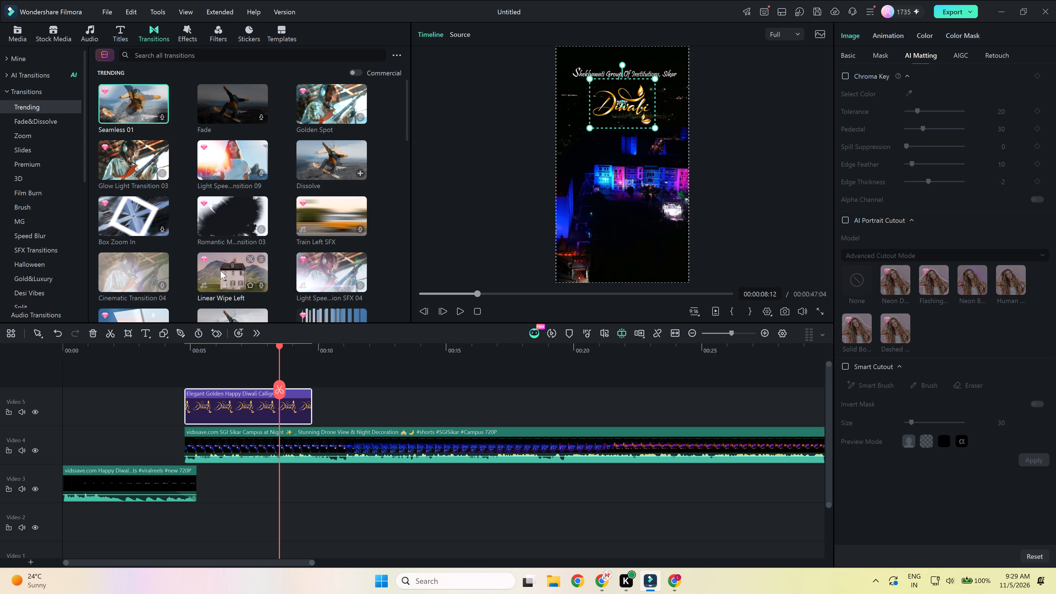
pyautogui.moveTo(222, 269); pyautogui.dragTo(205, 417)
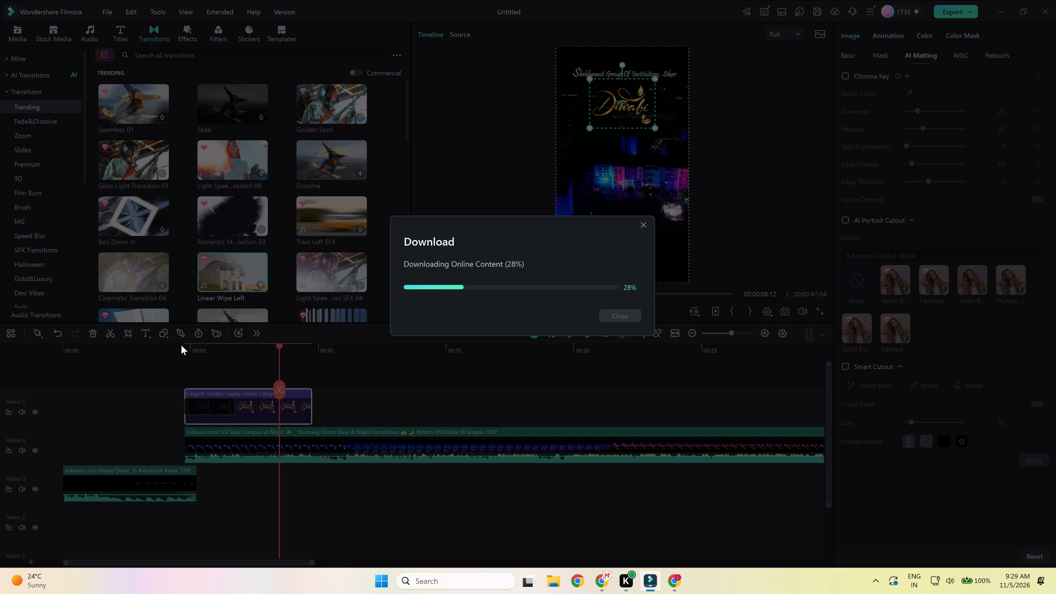
# Apply Light Speed Transition 02 at the start of the lettering clip in place of the existing transition, and preview it.
pyautogui.scroll(-1, 263, 214)
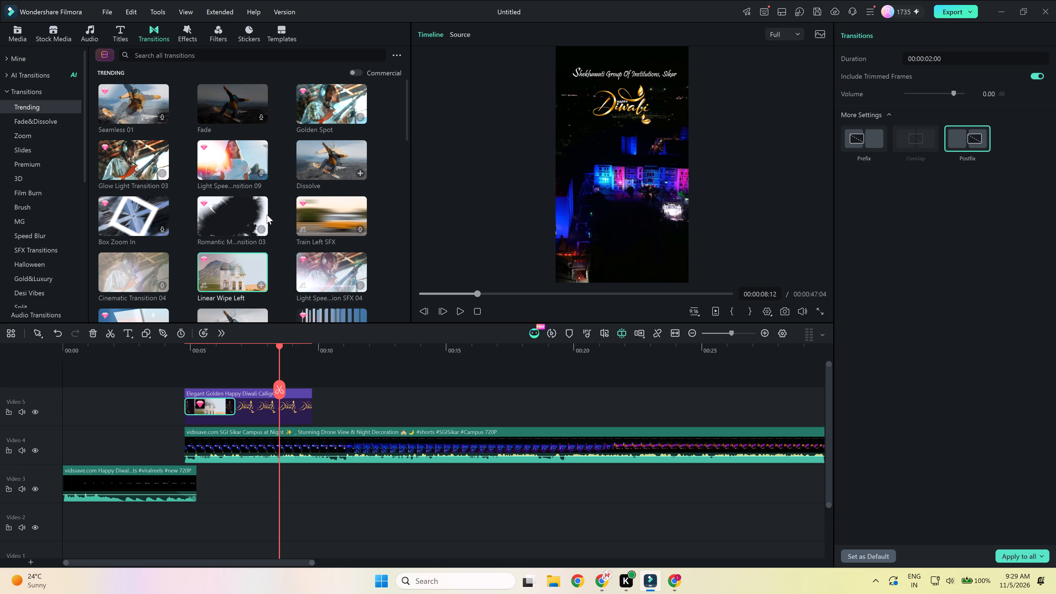
pyautogui.scroll(-3, 267, 215)
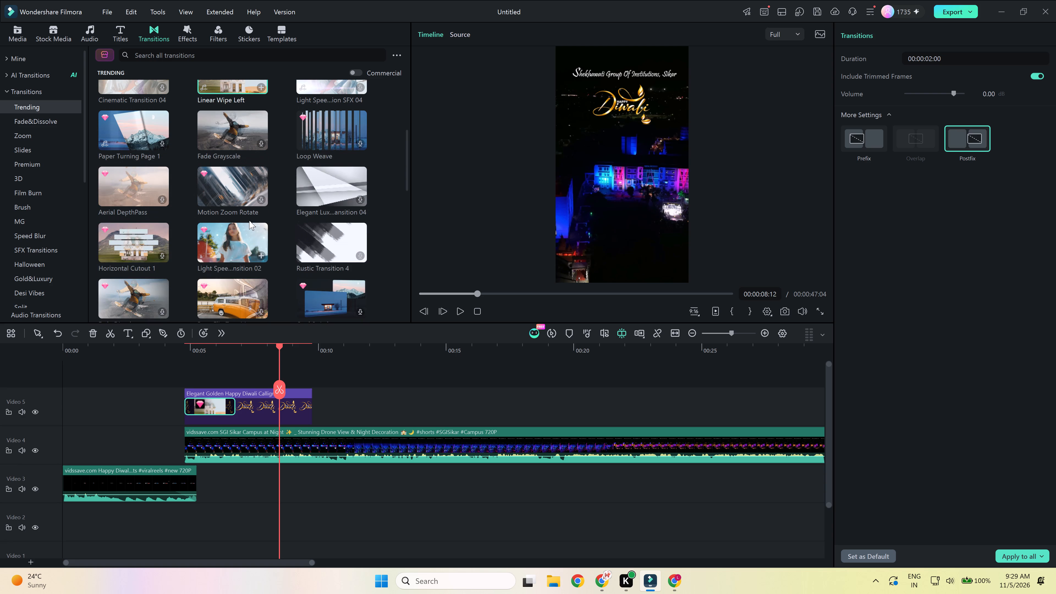
pyautogui.moveTo(219, 241); pyautogui.dragTo(192, 414)
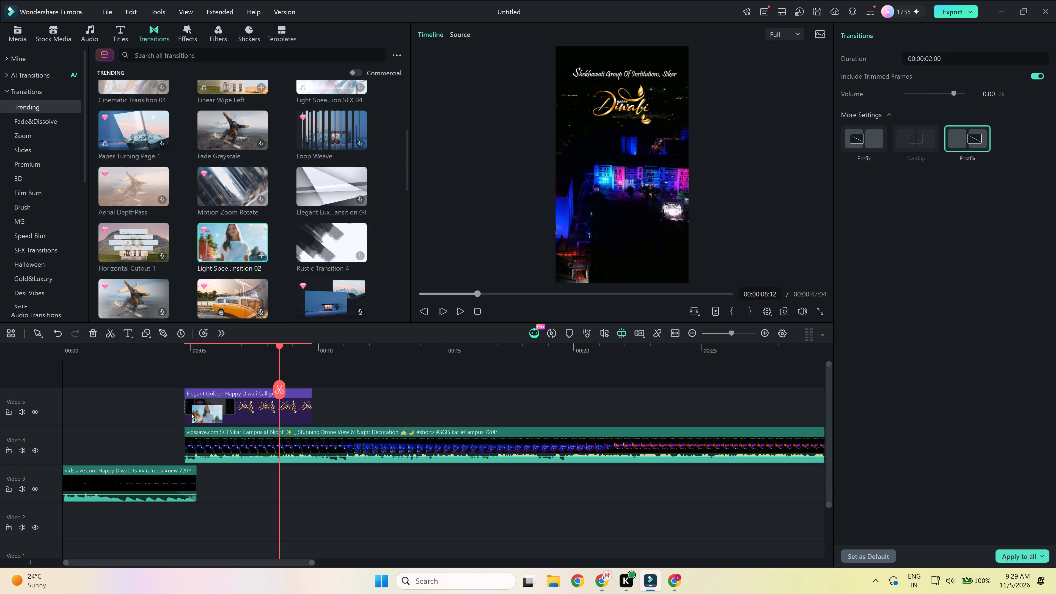
pyautogui.moveTo(192, 414); pyautogui.dragTo(192, 415)
pyautogui.click(188, 349)
pyautogui.click(181, 347)
pyautogui.press('space')
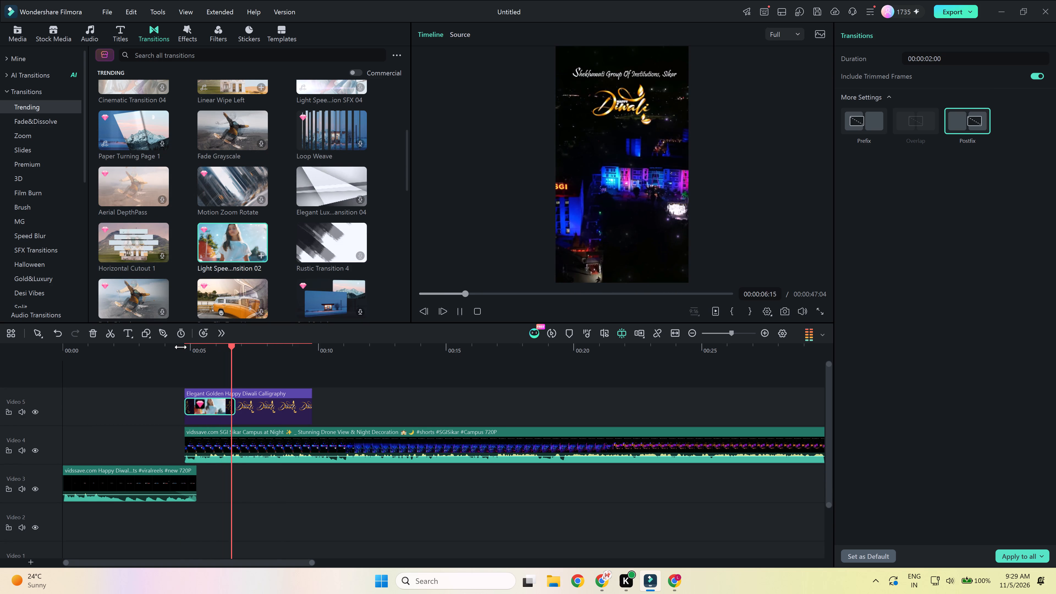
pyautogui.click(182, 346)
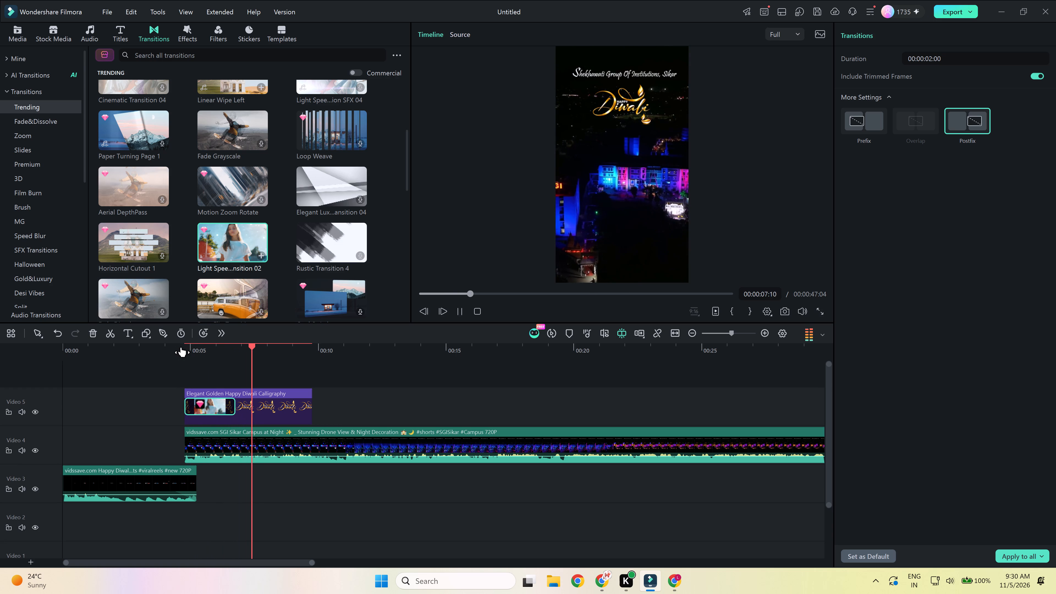
pyautogui.press('space')
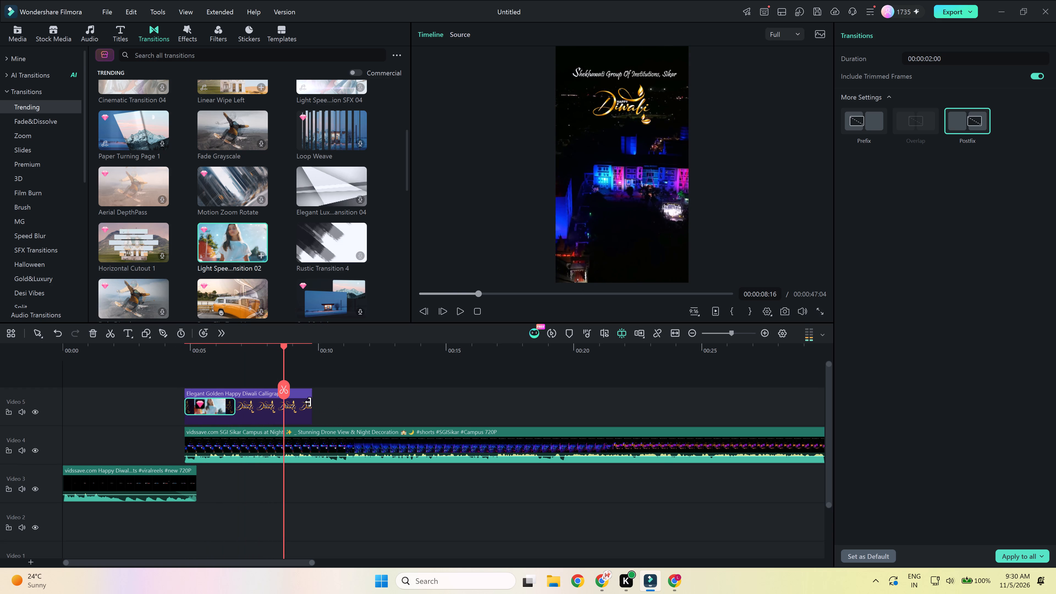
# Extend the Happy Diwali lettering clip to the end of the SGI Sikar campus clip.
pyautogui.moveTo(308, 402); pyautogui.dragTo(616, 439)
pyautogui.keyDown('ctrl'); pyautogui.scroll(-4, 549, 417); pyautogui.keyUp('ctrl')
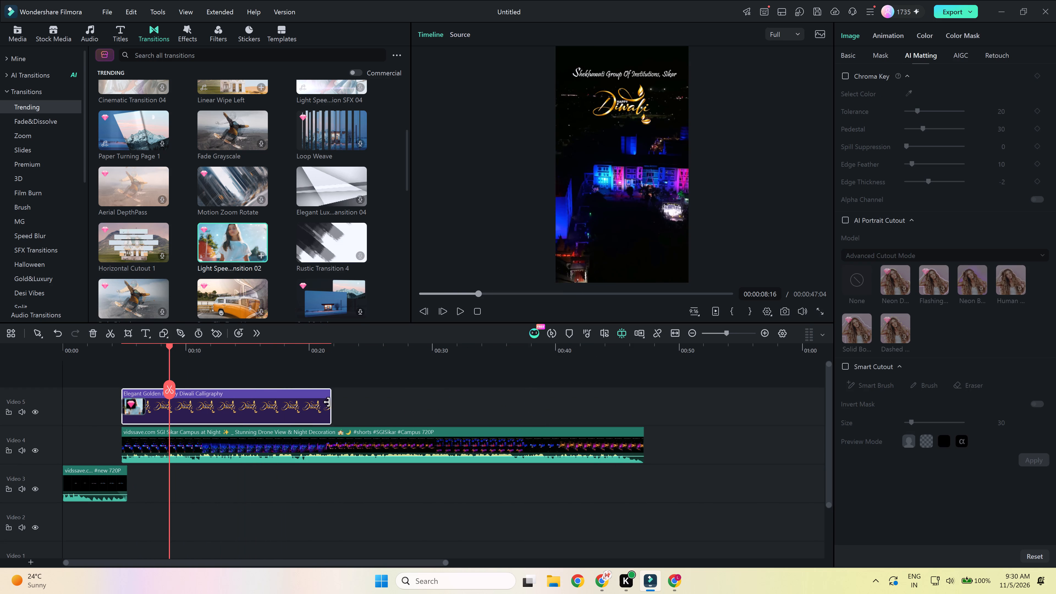
pyautogui.moveTo(328, 402); pyautogui.dragTo(638, 451)
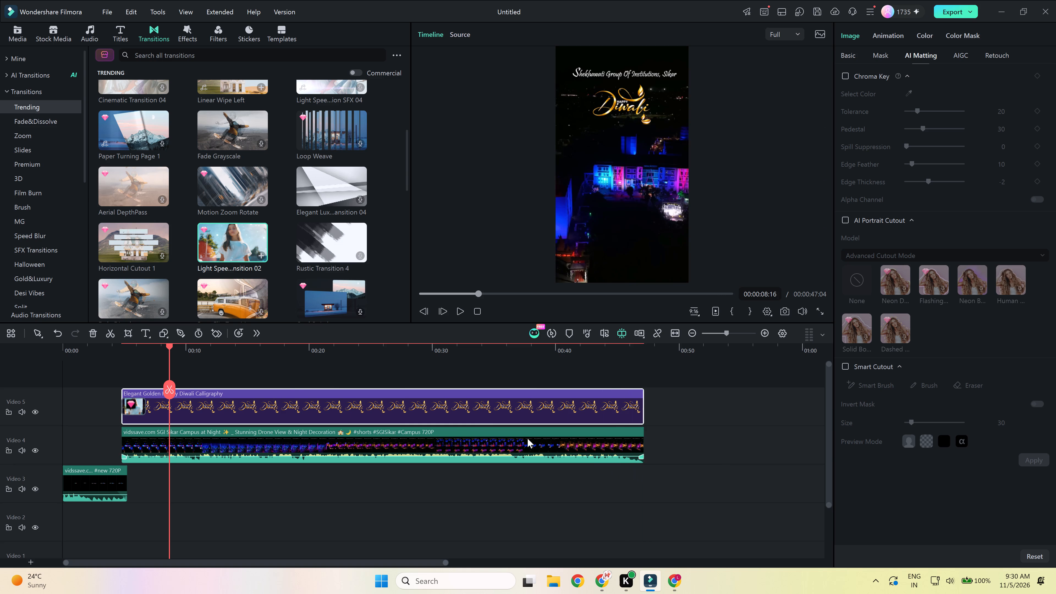
# Play the timeline and set the system volume to 28.
pyautogui.press('space')
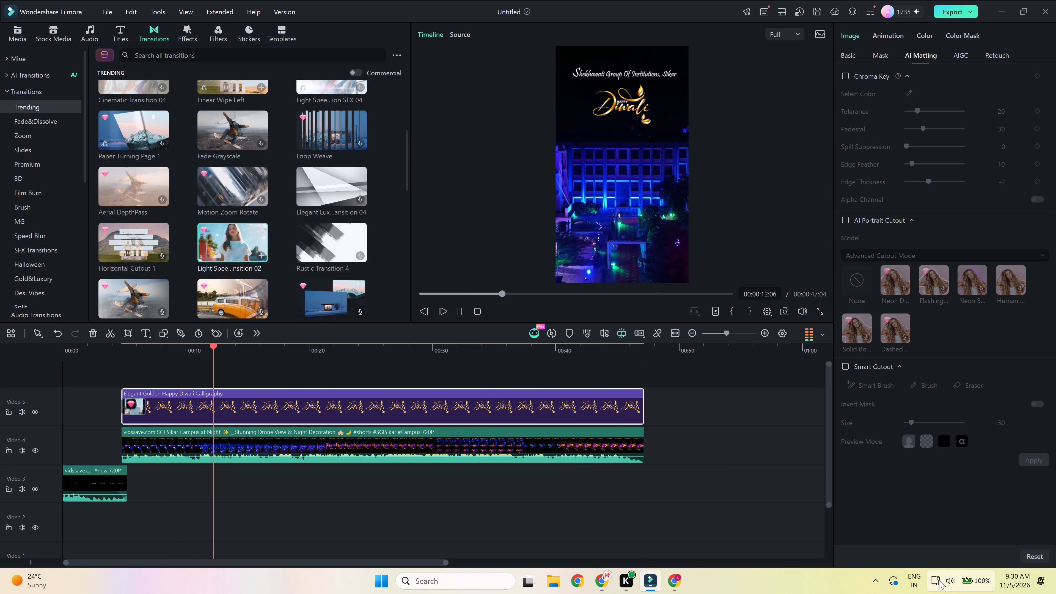
pyautogui.click(950, 581)
pyautogui.click(922, 520)
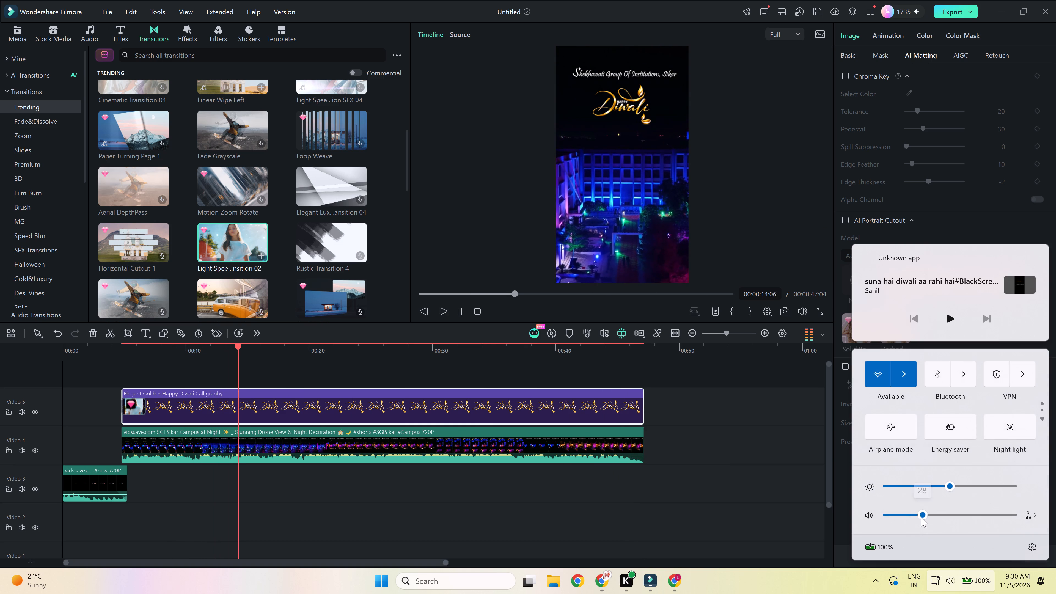
pyautogui.click(952, 583)
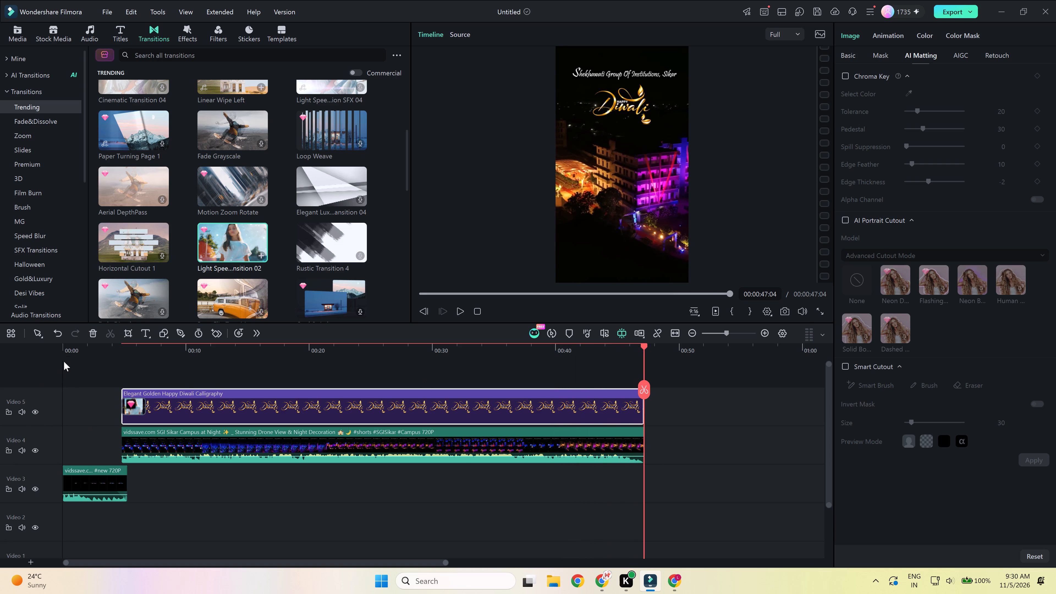
# Play the video from the start and repeatedly review the changeover from the Happy Diwali intro to the campus footage.
pyautogui.click(68, 355)
pyautogui.moveTo(69, 349); pyautogui.dragTo(53, 355)
pyautogui.press('space')
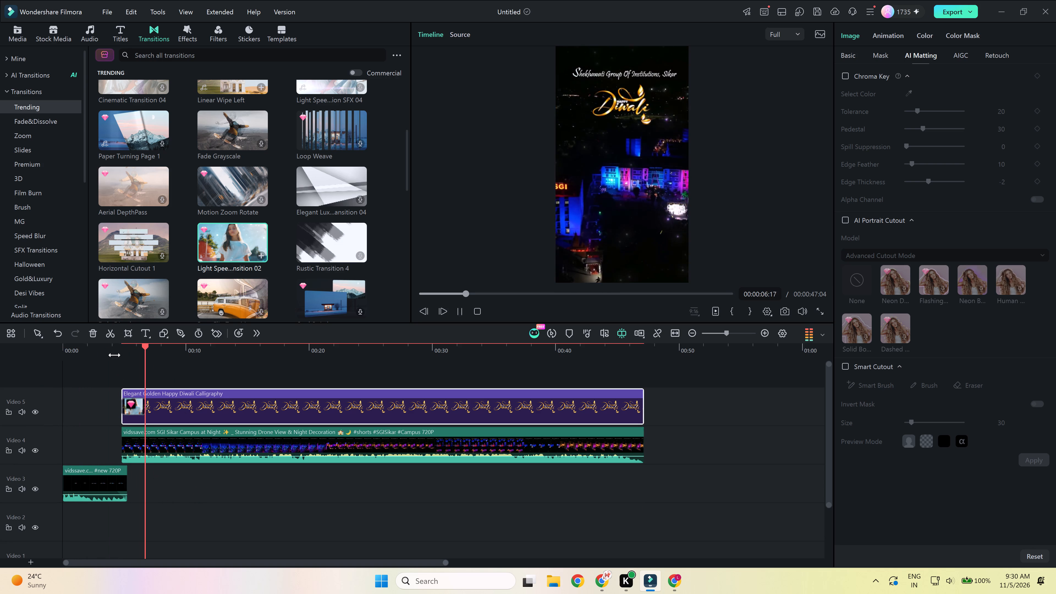
pyautogui.moveTo(114, 352); pyautogui.dragTo(113, 349)
pyautogui.press('space')
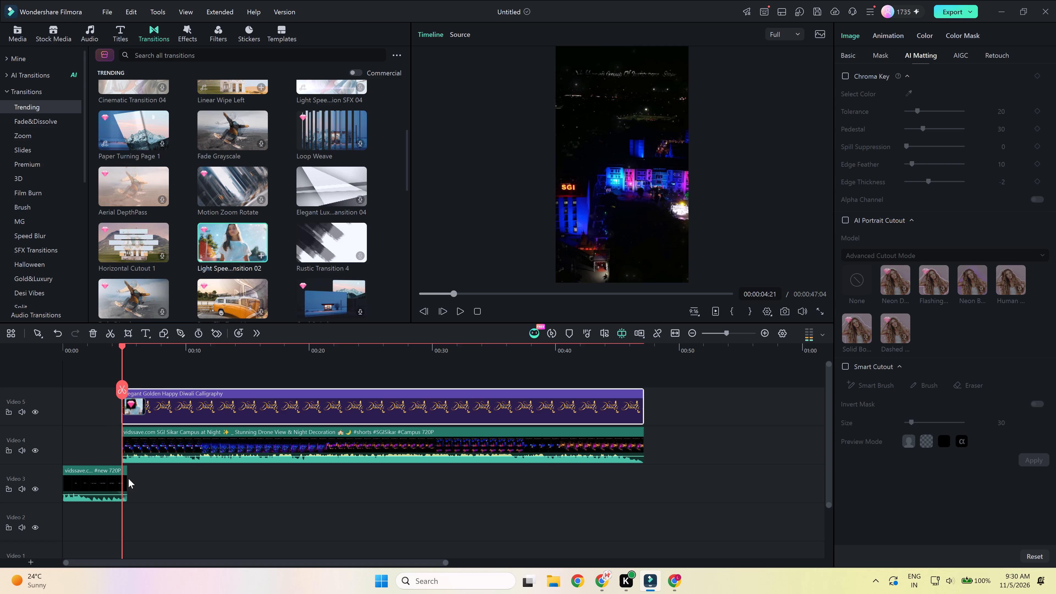
pyautogui.press('space')
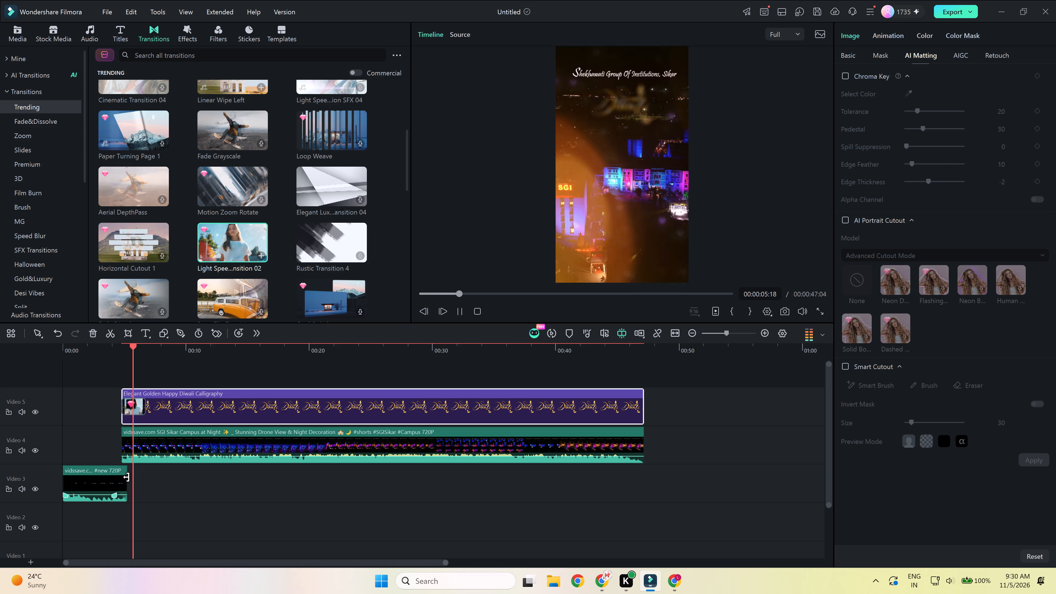
pyautogui.click(115, 347)
pyautogui.keyDown('ctrl'); pyautogui.scroll(3, 120, 463); pyautogui.keyUp('ctrl')
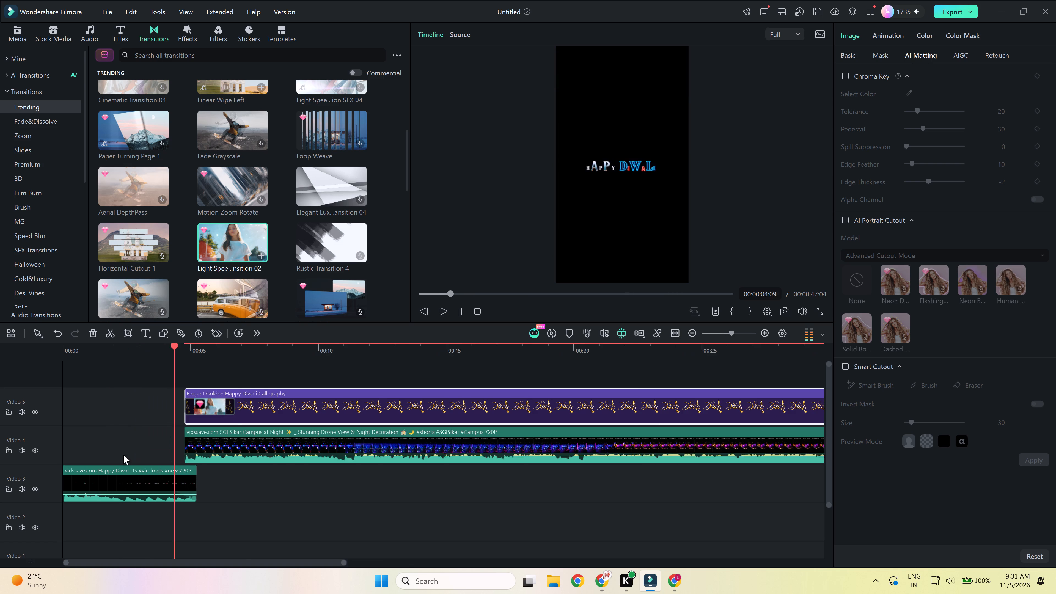
pyautogui.keyDown('ctrl'); pyautogui.scroll(5, 123, 455); pyautogui.keyUp('ctrl')
pyautogui.press('space')
pyautogui.click(253, 350)
pyautogui.press('space')
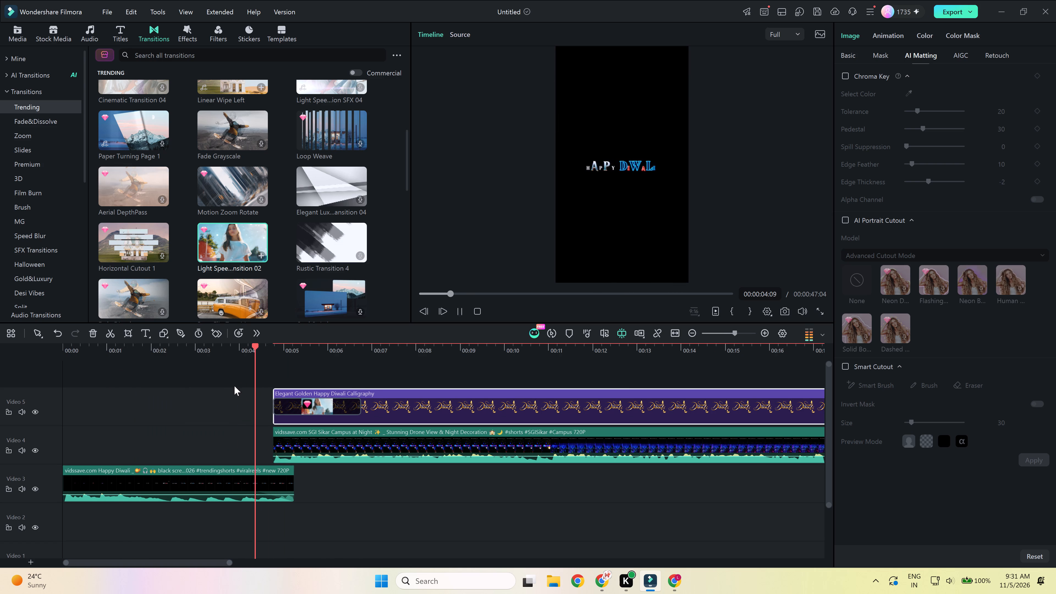
pyautogui.click(244, 348)
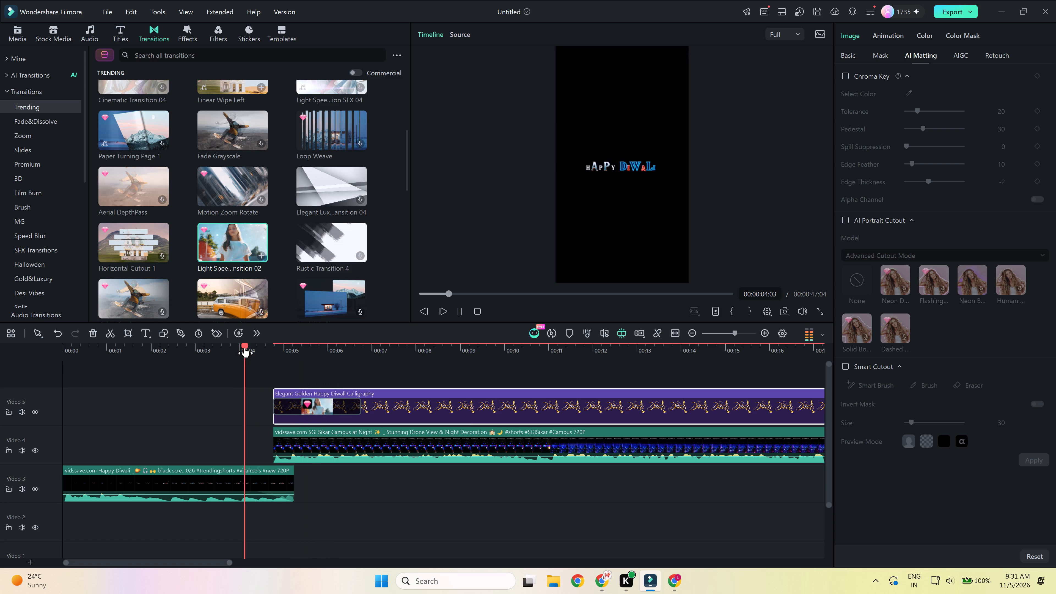
pyautogui.press('space')
pyautogui.click(241, 345)
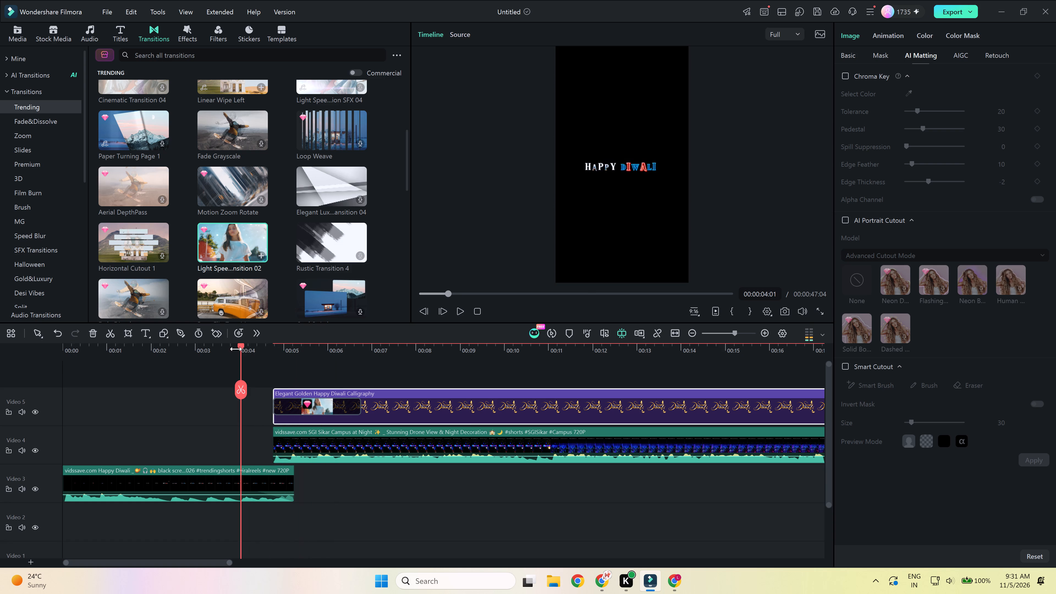
pyautogui.press('space')
pyautogui.press('space')
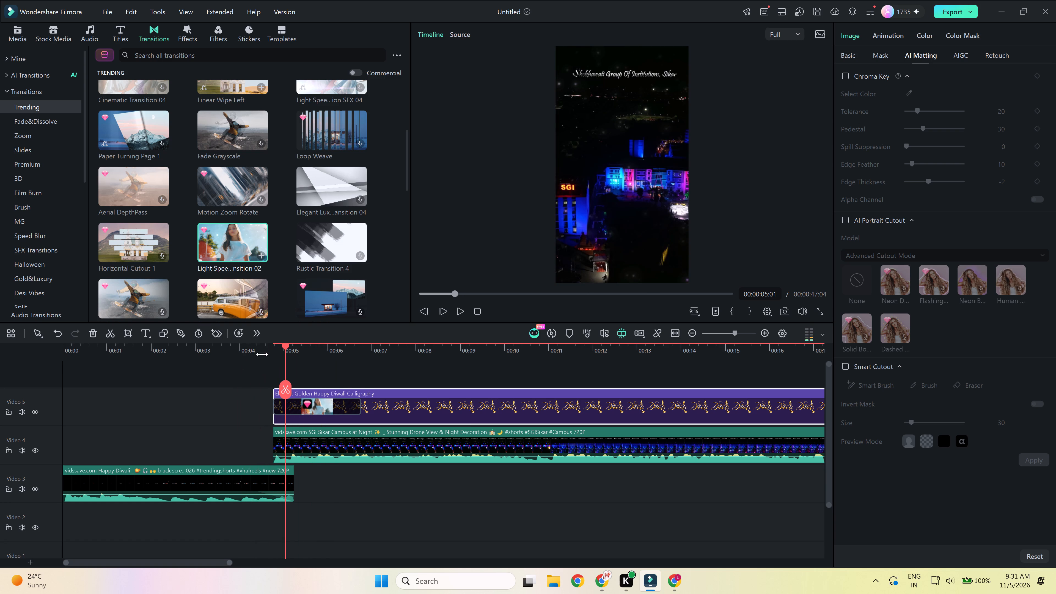
pyautogui.click(262, 346)
pyautogui.press('space')
pyautogui.press('space')
pyautogui.click(260, 351)
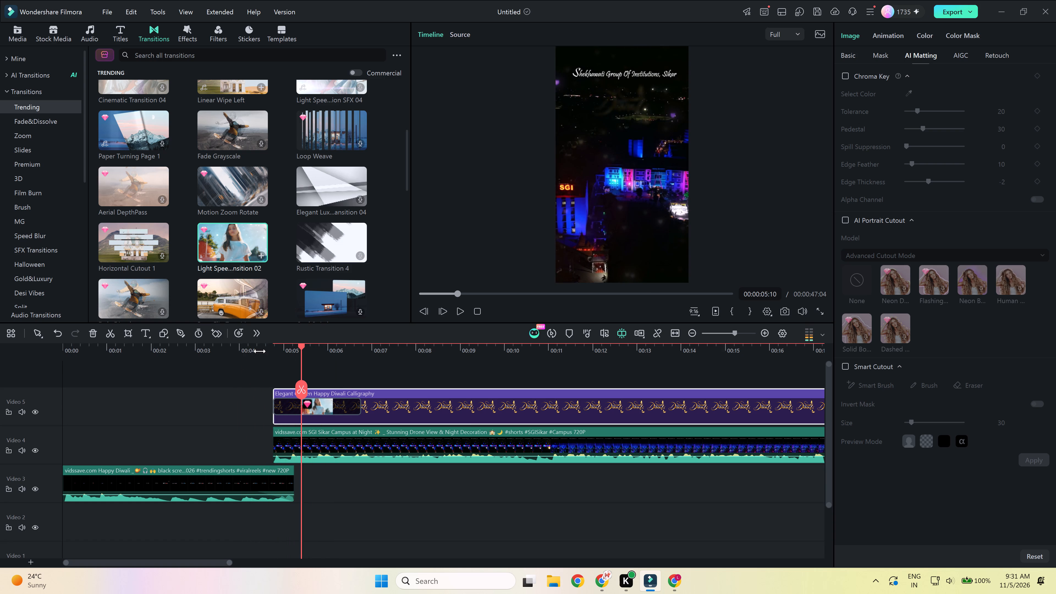
pyautogui.press('space')
pyautogui.press('space')
pyautogui.click(249, 352)
pyautogui.press('space')
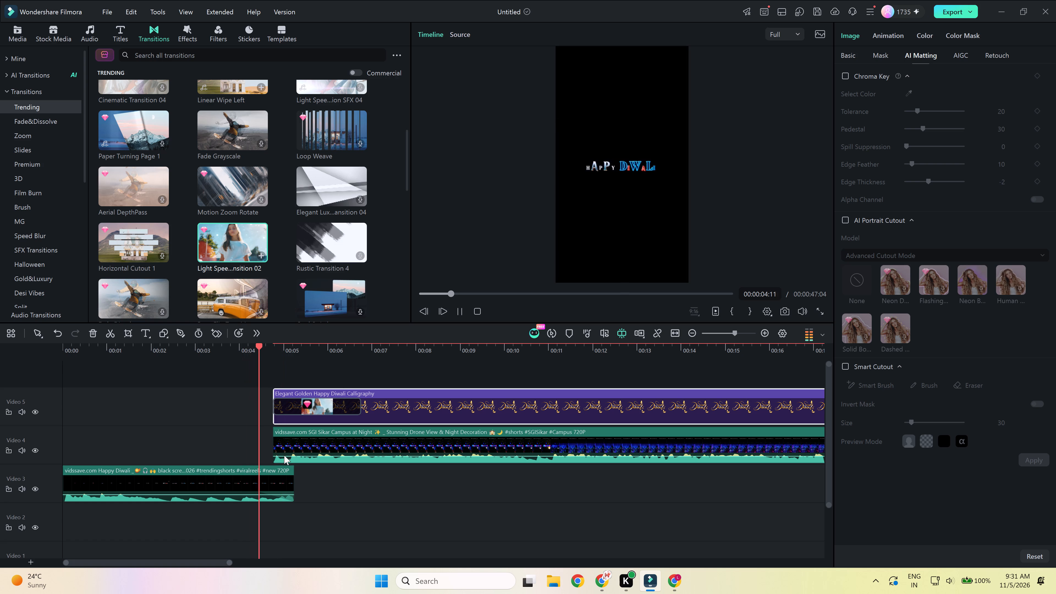
pyautogui.press('space')
# Extend the end of the Happy Diwali intro clip beneath the campus footage to its full 12-second length.
pyautogui.moveTo(292, 483); pyautogui.dragTo(688, 521)
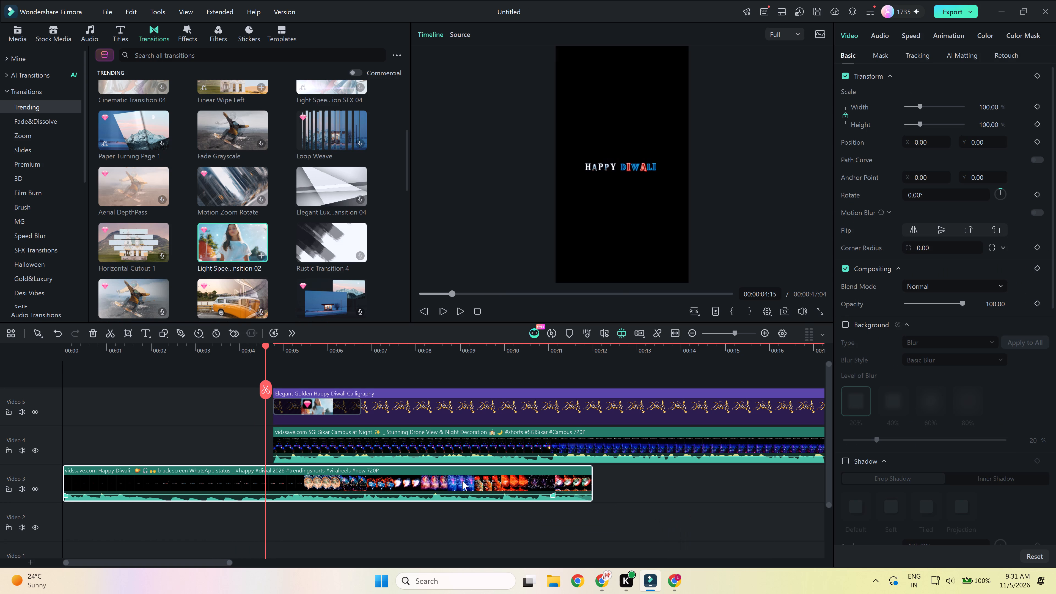
# Mute the Video 4 track holding the SGI Sikar campus footage.
pyautogui.click(20, 449)
# Repeatedly play the changeover from the Happy Diwali intro to the campus footage to check it with the intro's audio.
pyautogui.press('space')
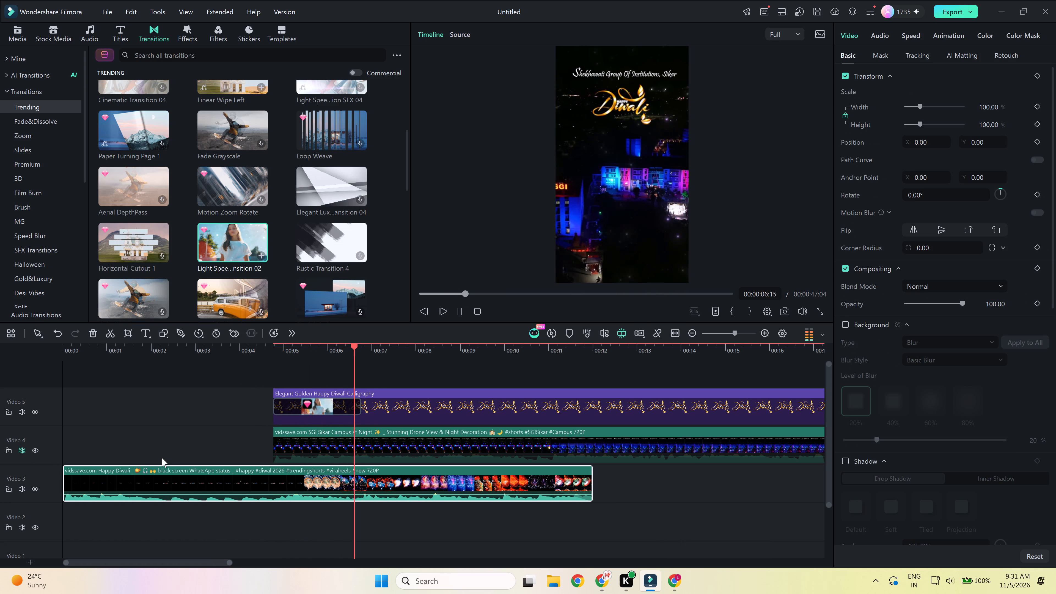
pyautogui.press('space')
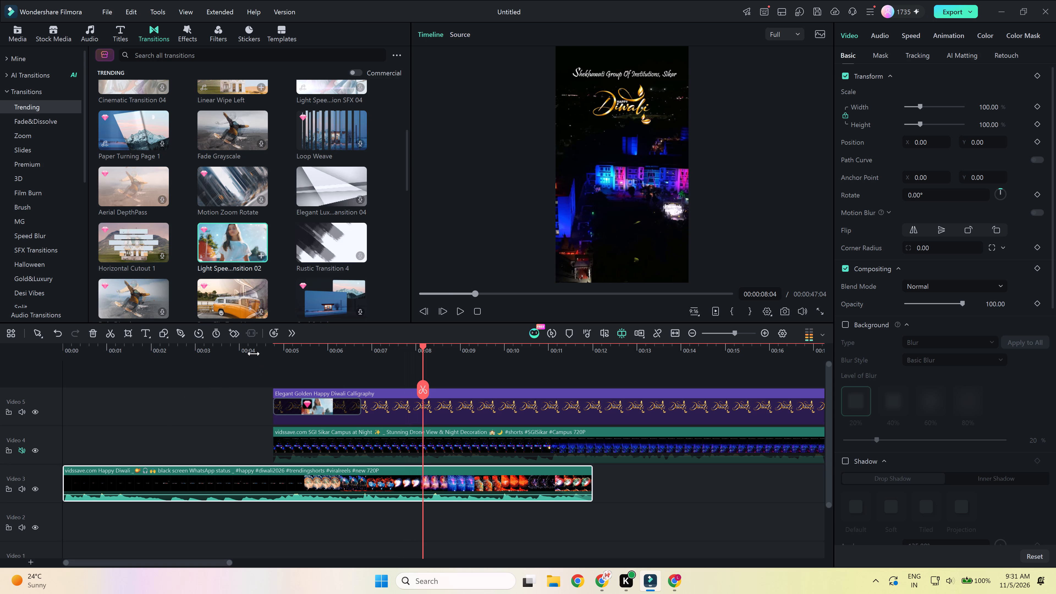
pyautogui.click(253, 353)
pyautogui.press('space')
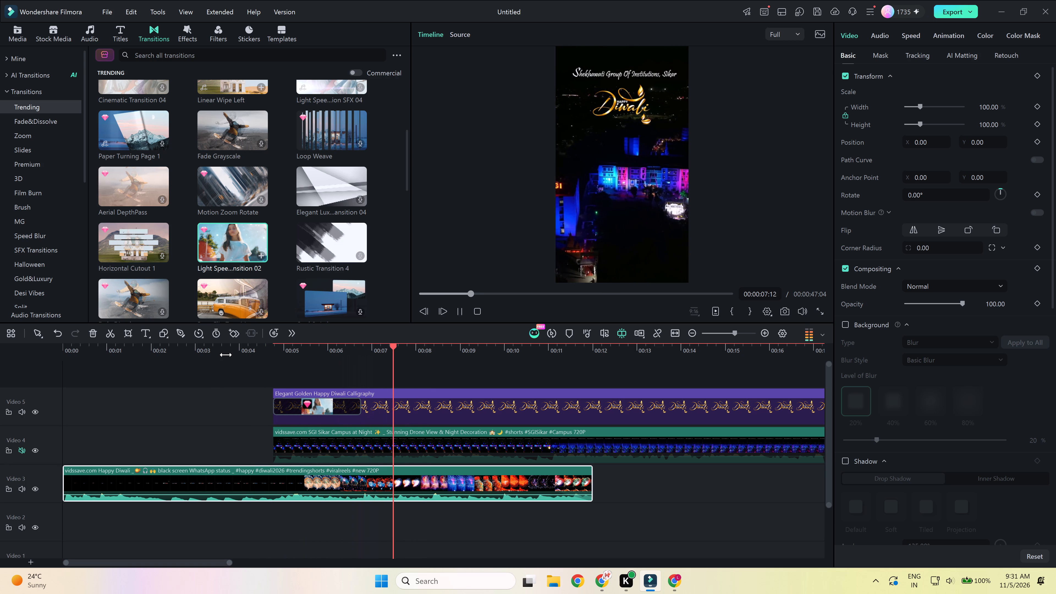
pyautogui.press('space')
pyautogui.press('space')
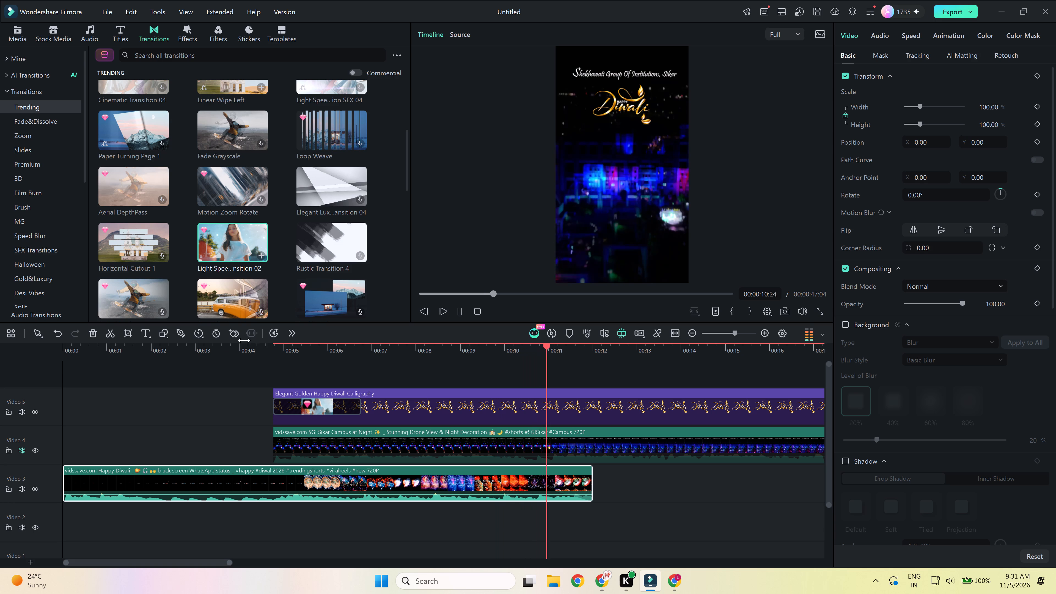
pyautogui.press('space')
pyautogui.click(167, 352)
pyautogui.press('space')
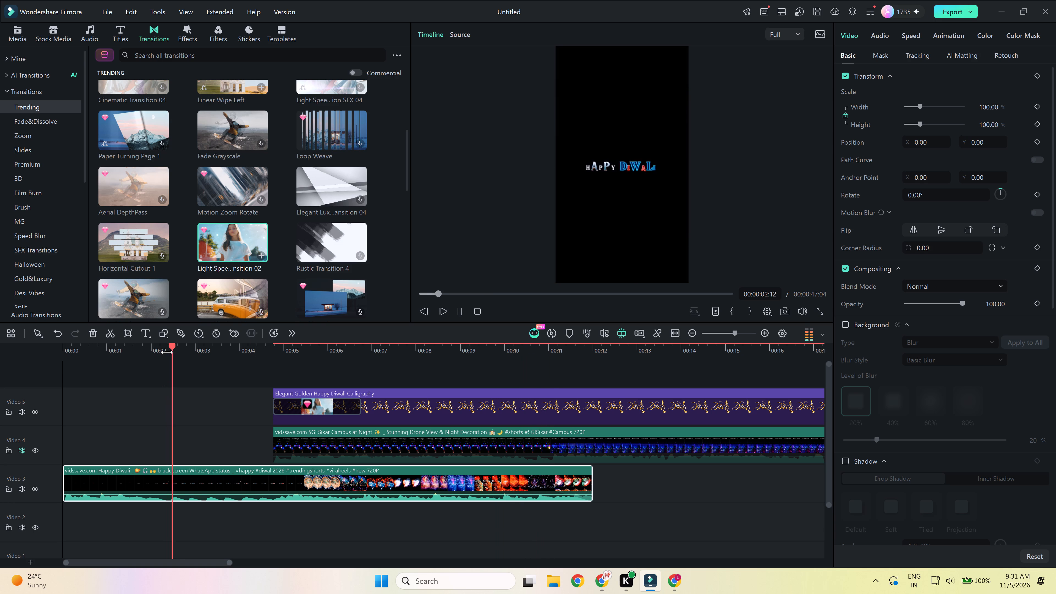
pyautogui.press('space')
pyautogui.click(163, 352)
pyautogui.press('space')
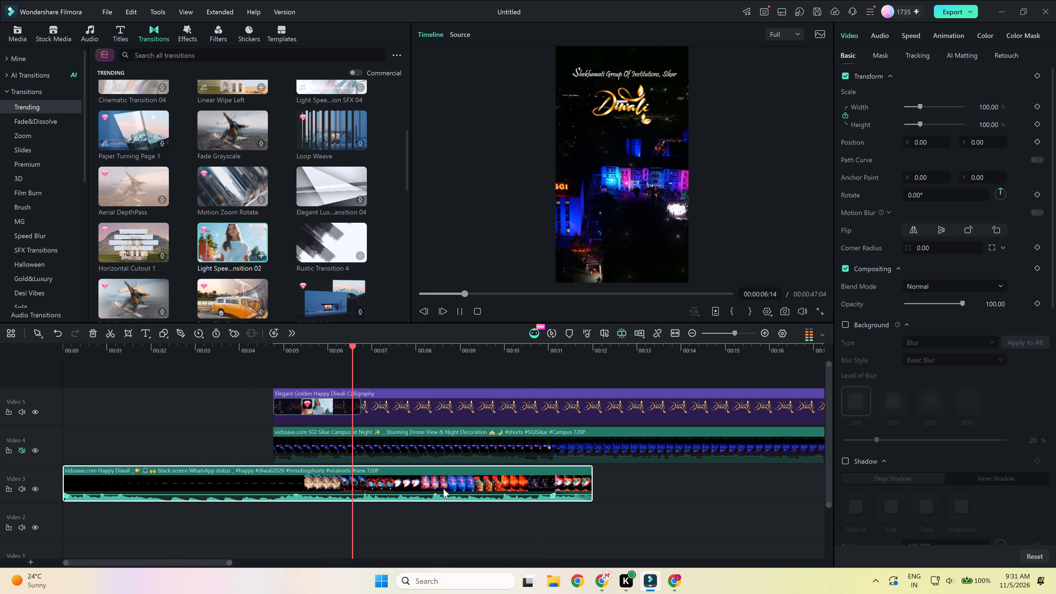
pyautogui.press('space')
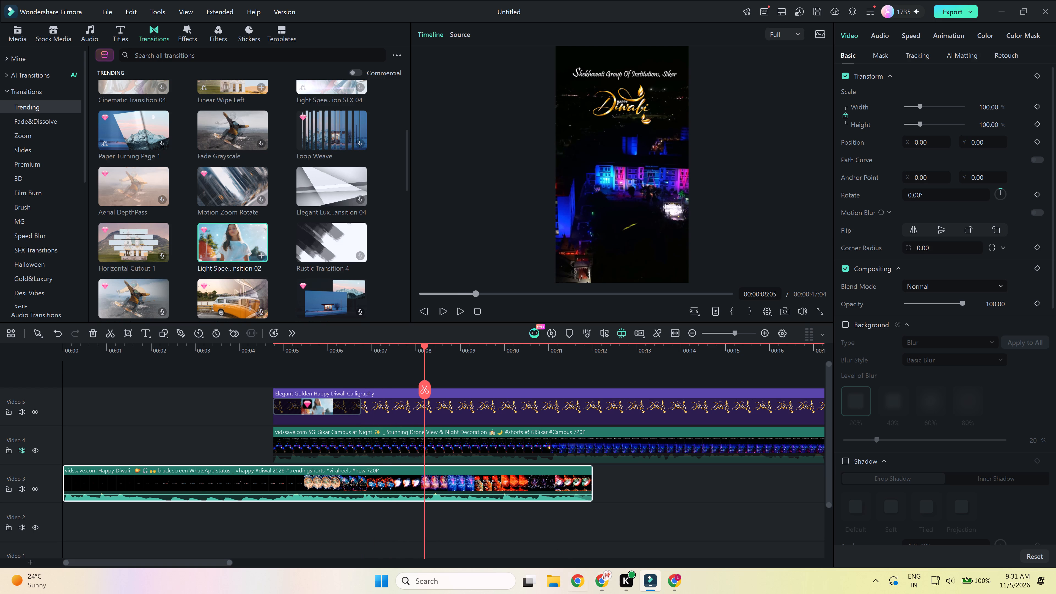
pyautogui.click(266, 352)
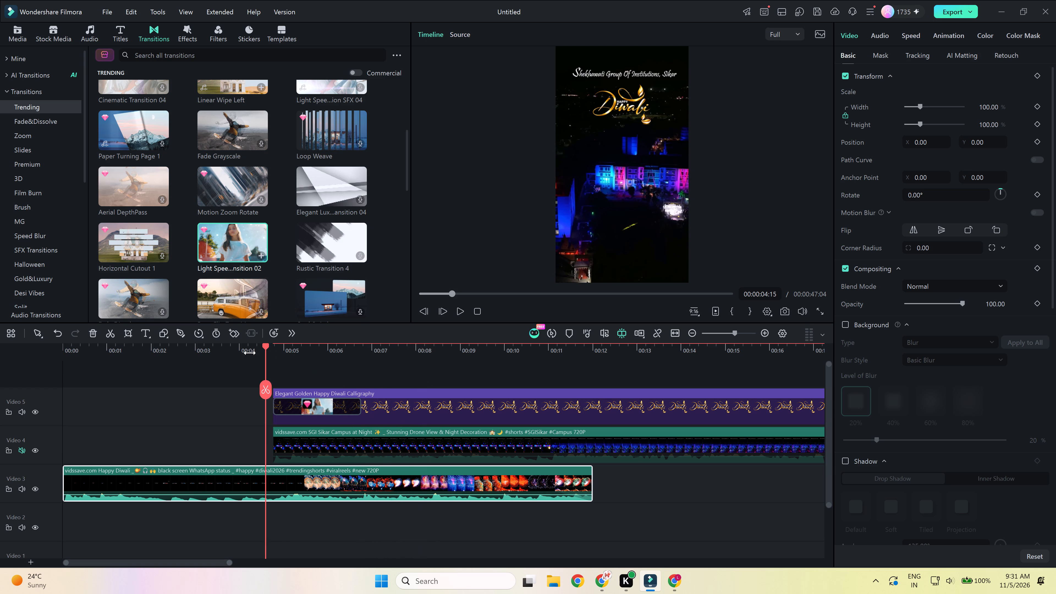
pyautogui.press('space')
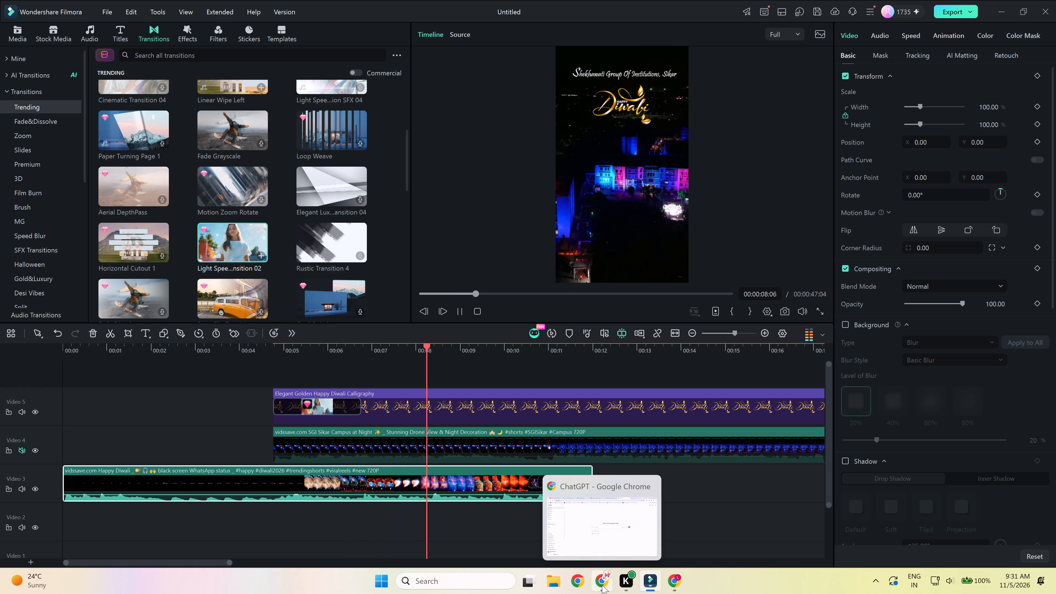
pyautogui.press('space')
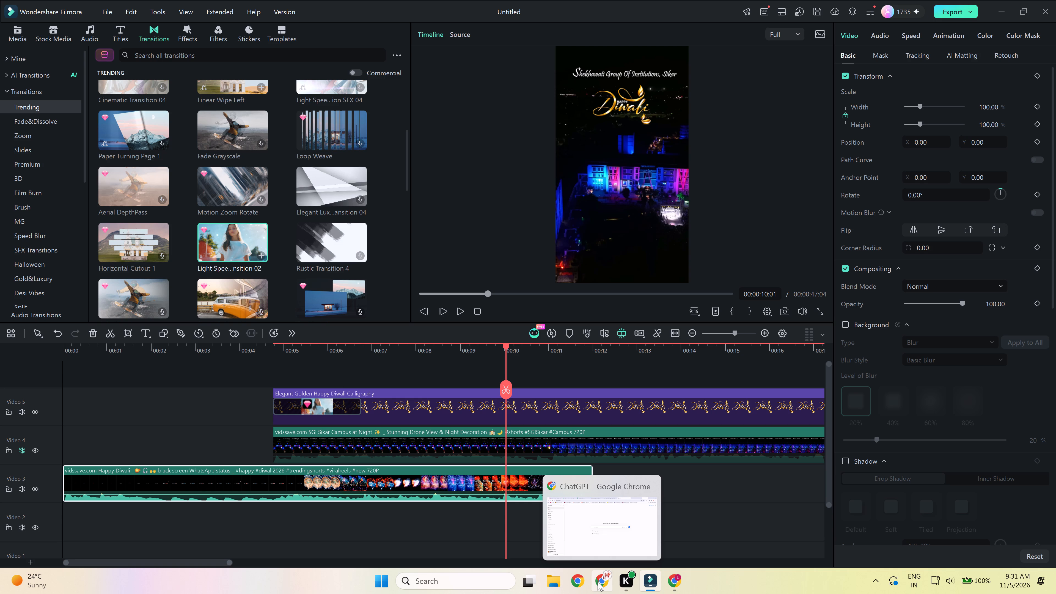
pyautogui.click(306, 350)
pyautogui.press('space')
pyautogui.press('space')
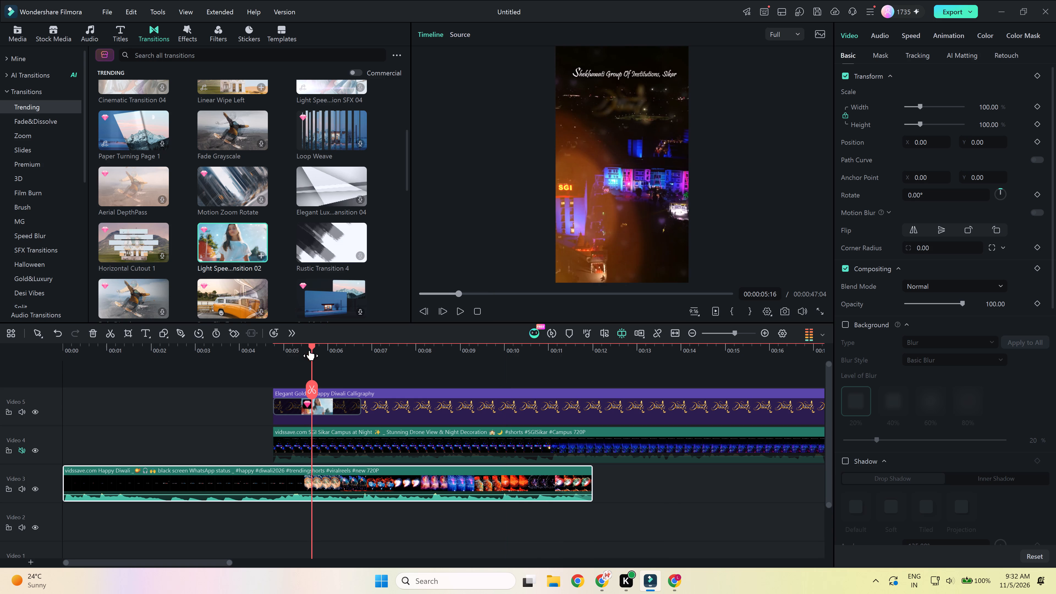
pyautogui.moveTo(313, 350); pyautogui.dragTo(166, 381)
pyautogui.press('space')
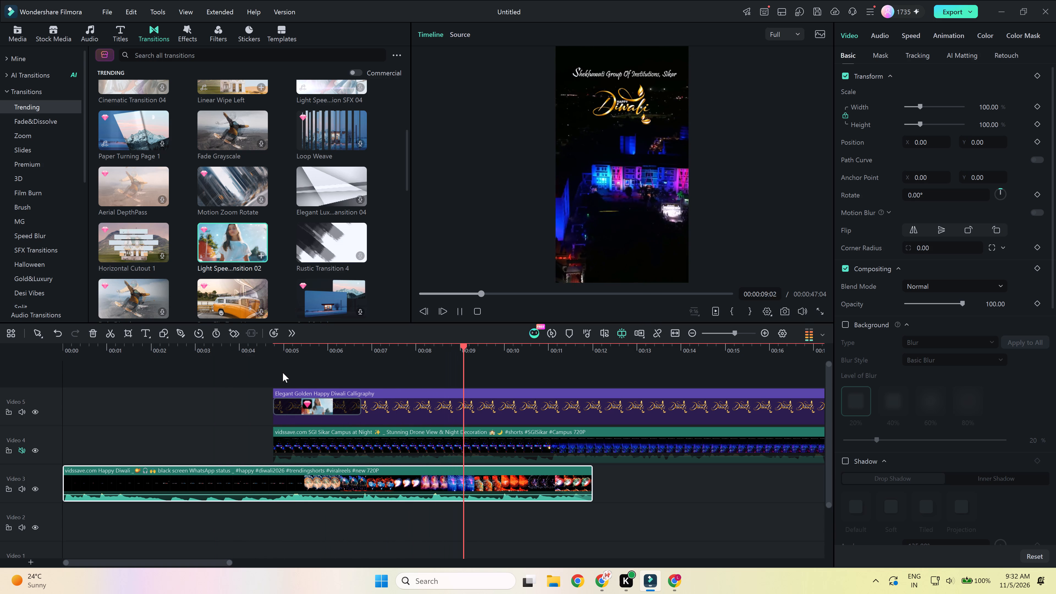
pyautogui.press('space')
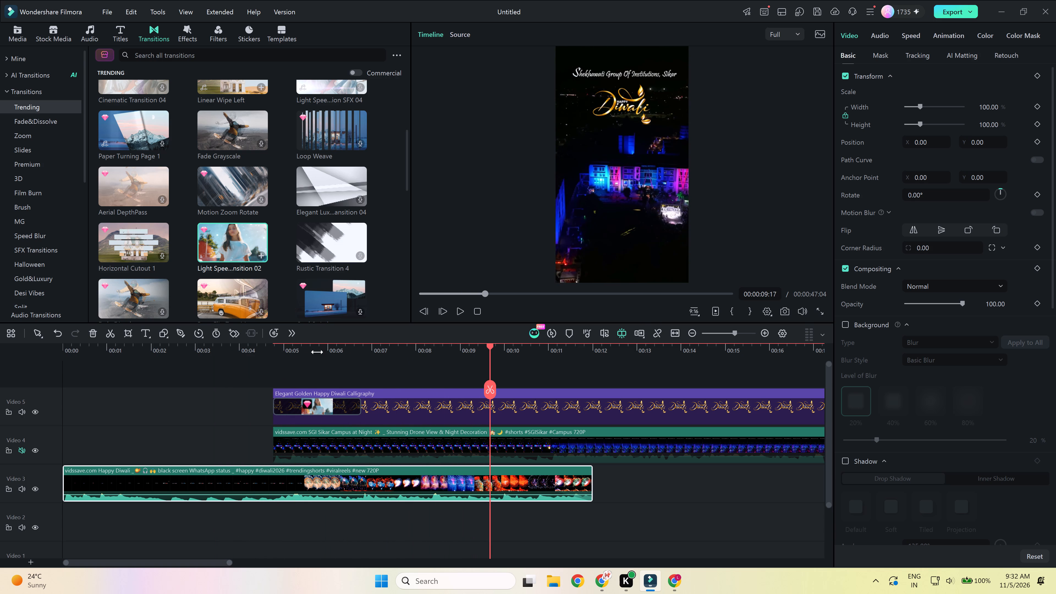
# Render the timeline preview for smooth playback.
pyautogui.click(390, 355)
pyautogui.press('Return')
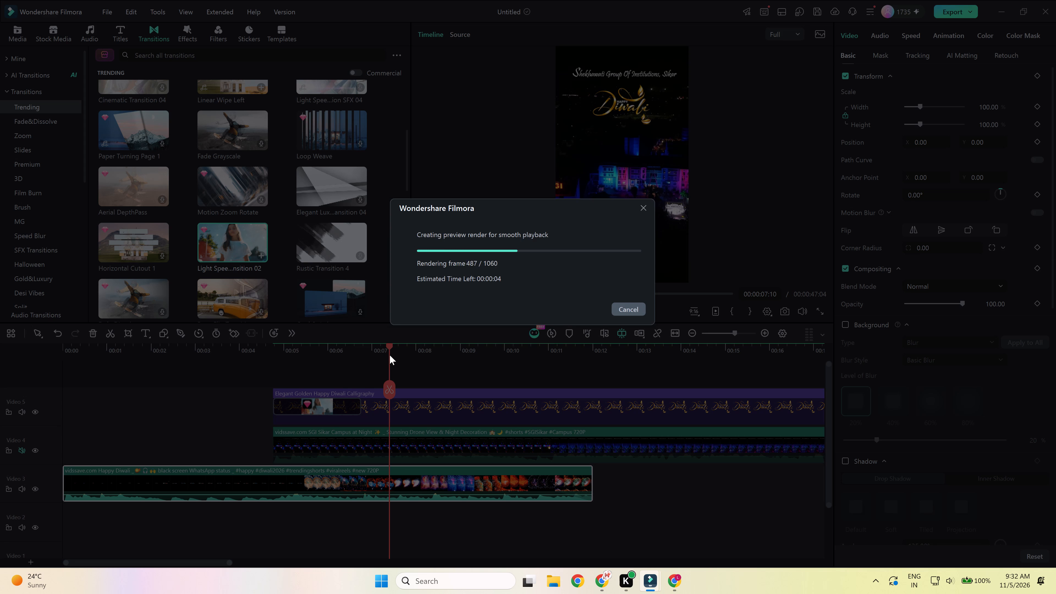
pyautogui.press('Return')
# Replay the rendered changeover where the campus footage and golden Happy Diwali lettering come in.
pyautogui.moveTo(389, 350); pyautogui.dragTo(334, 366)
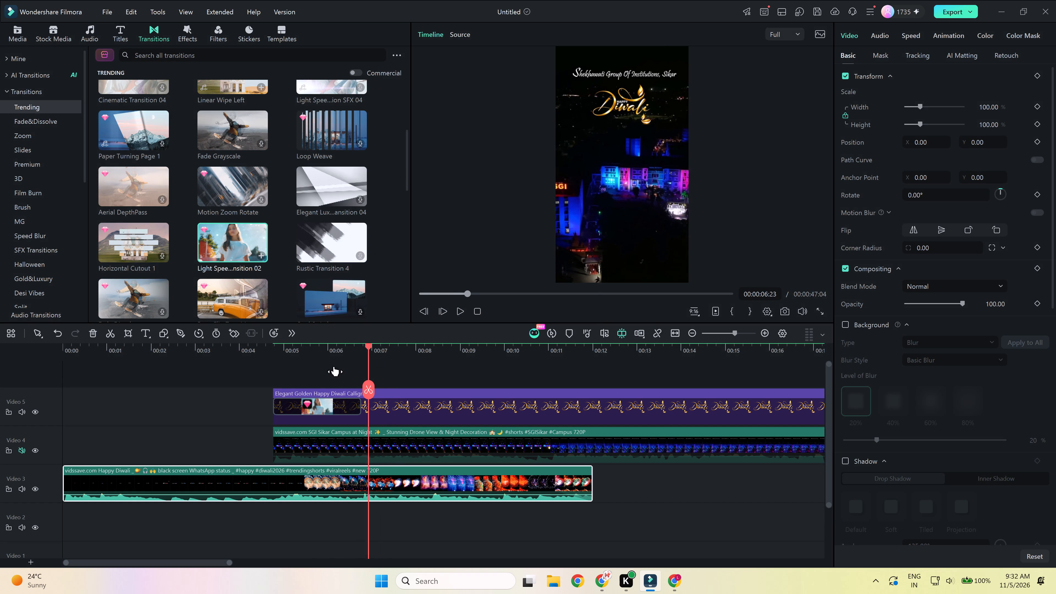
pyautogui.moveTo(334, 366); pyautogui.dragTo(265, 370)
pyautogui.press('space')
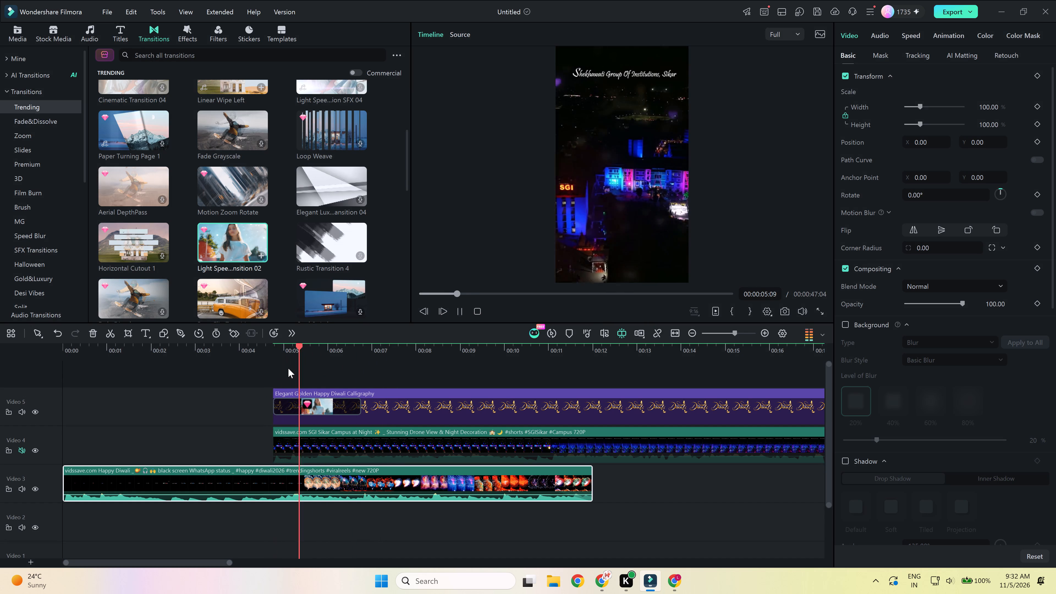
pyautogui.press('space')
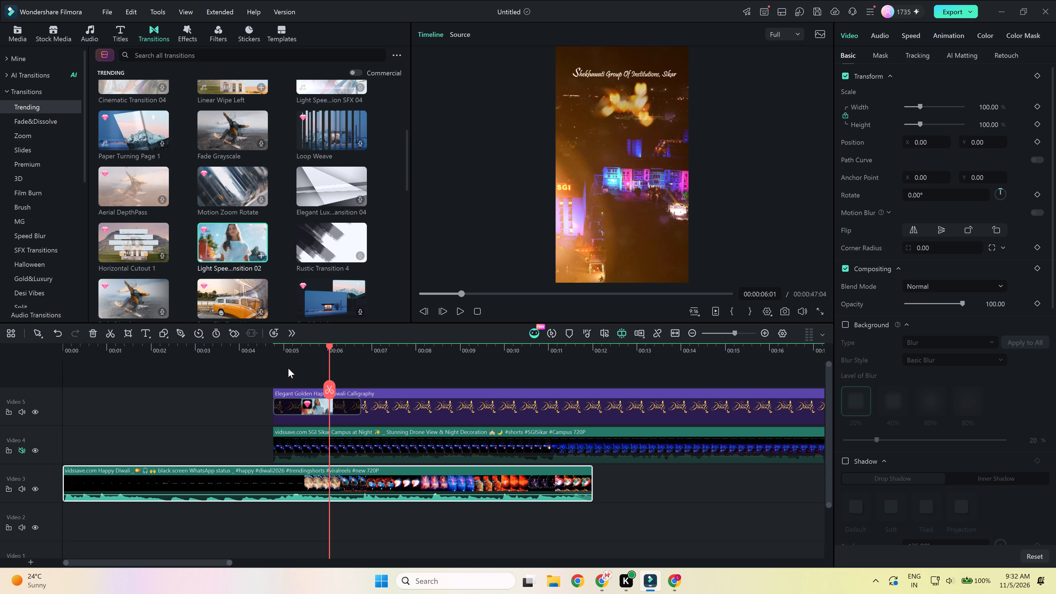
# Replay the overlap of the intro clip and campus footage several times, checking the audio up to the intro clip's end.
pyautogui.moveTo(366, 348); pyautogui.dragTo(310, 358)
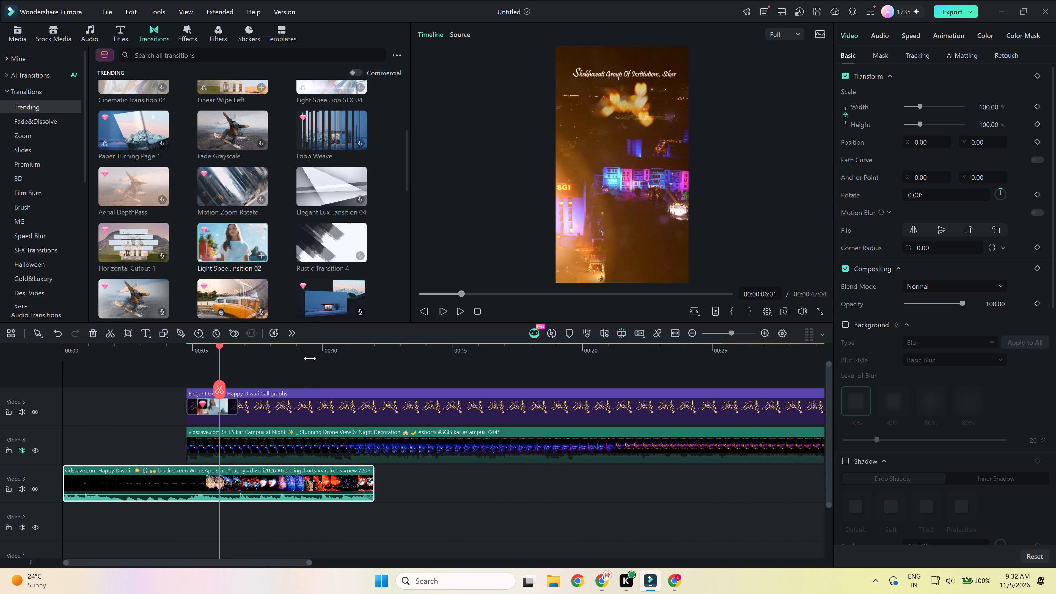
pyautogui.click(308, 352)
pyautogui.press('space')
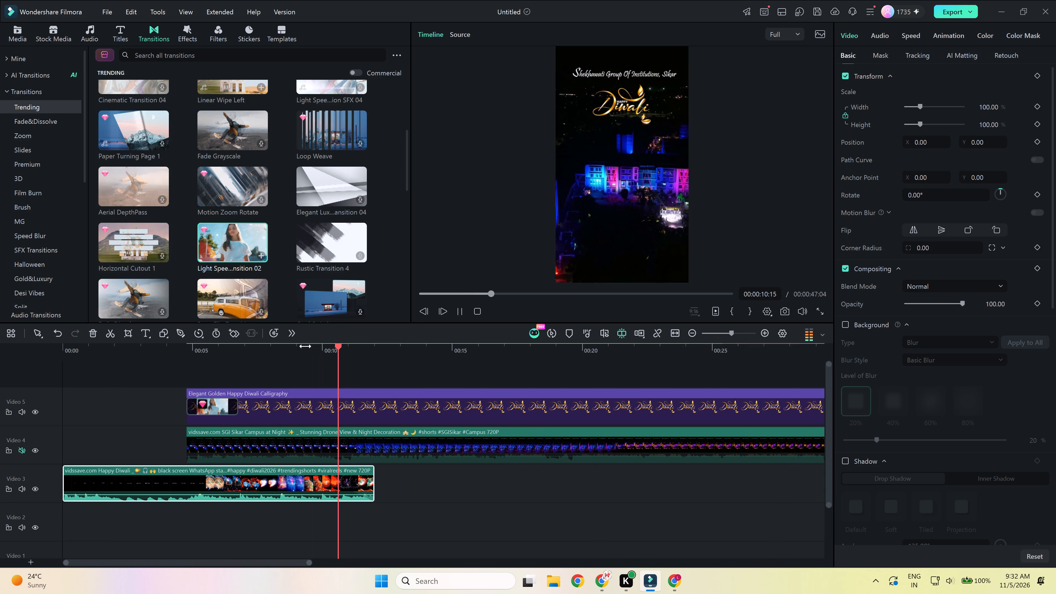
pyautogui.press('space')
pyautogui.press('space')
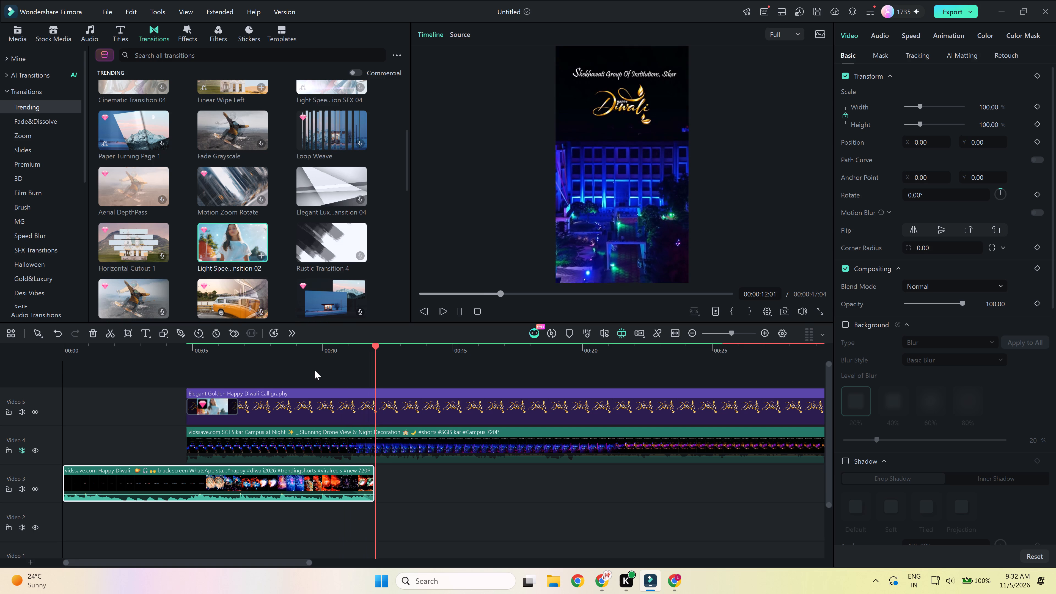
pyautogui.click(307, 350)
pyautogui.click(266, 351)
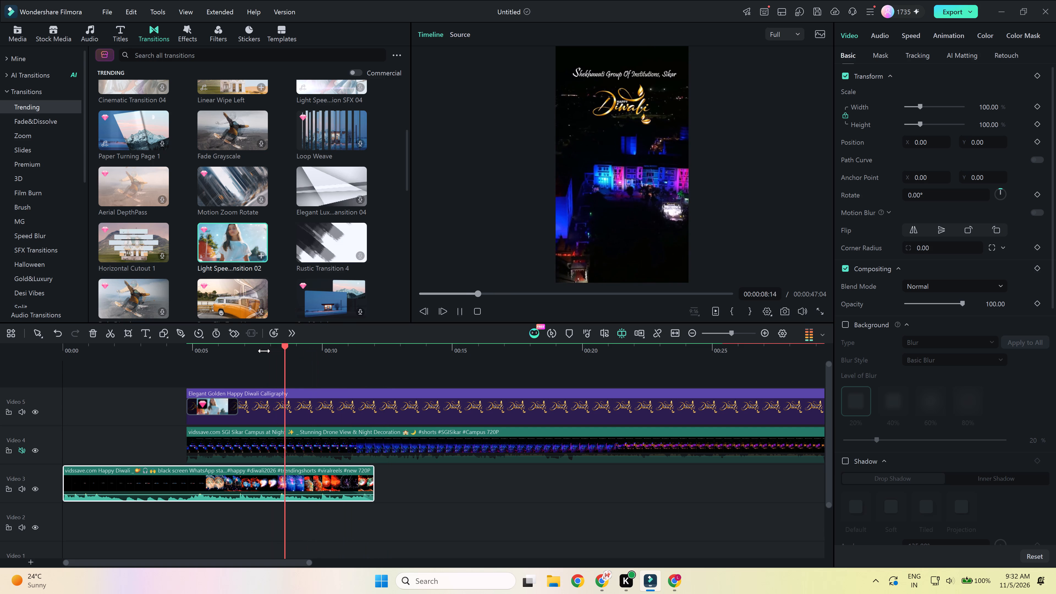
pyautogui.press('space')
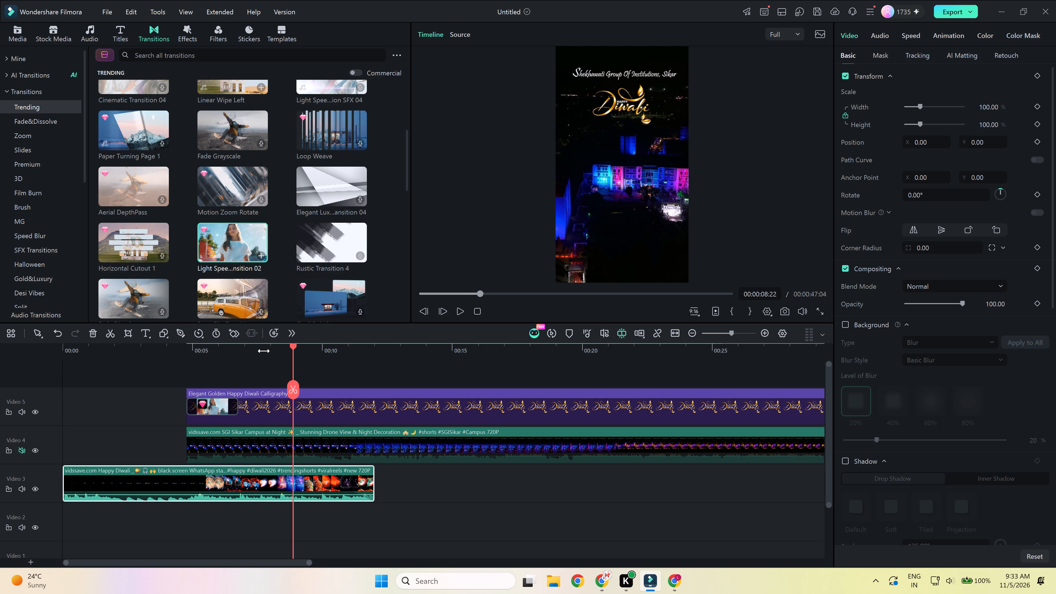
pyautogui.press('space')
pyautogui.press('space')
pyautogui.press('space')
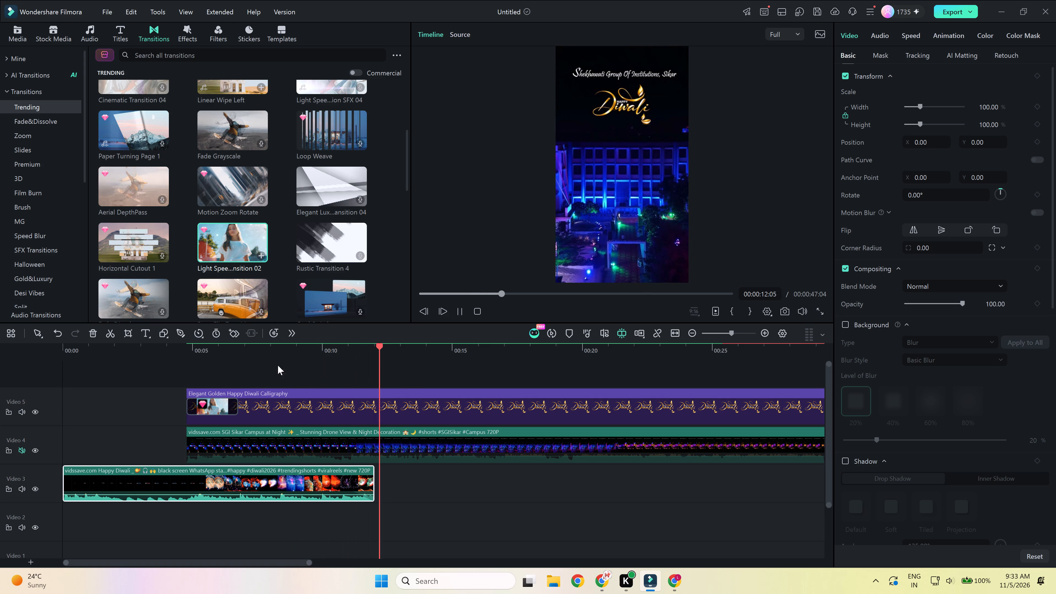
pyautogui.click(254, 354)
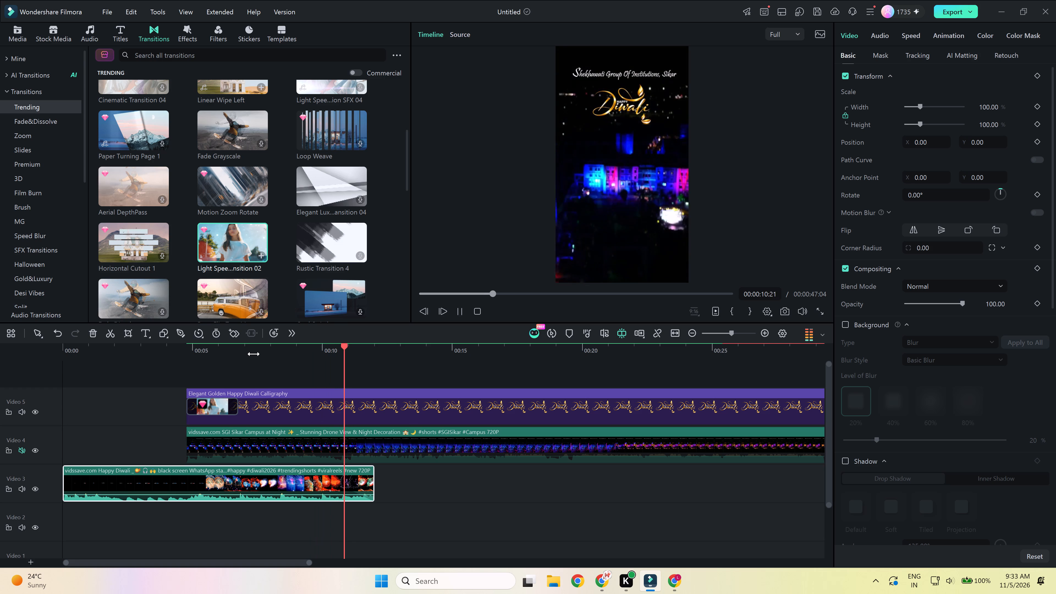
pyautogui.click(186, 351)
pyautogui.click(144, 348)
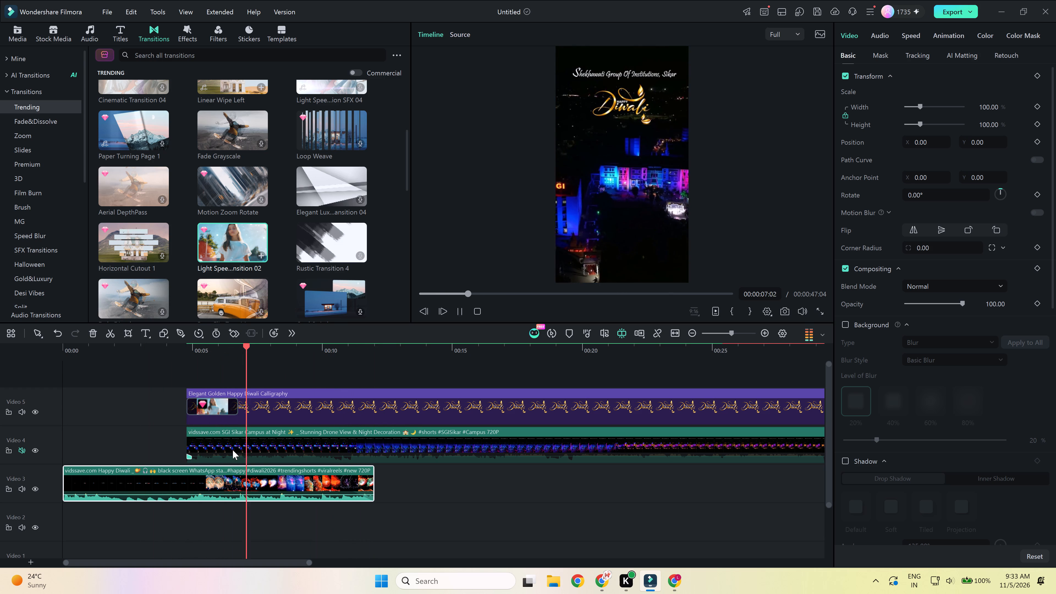
pyautogui.click(225, 484)
pyautogui.click(132, 348)
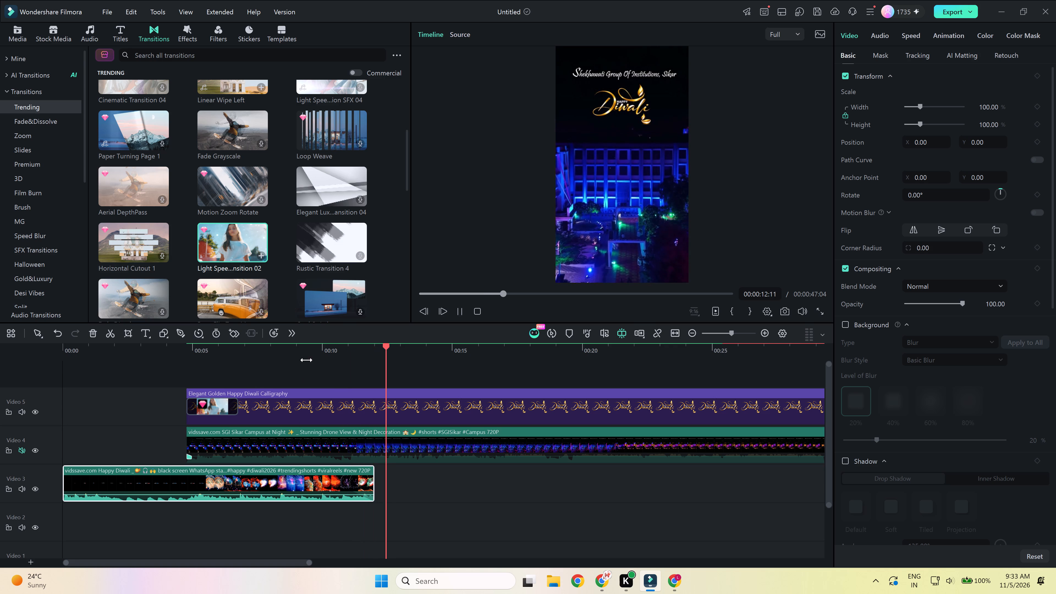
pyautogui.click(298, 349)
pyautogui.press('space')
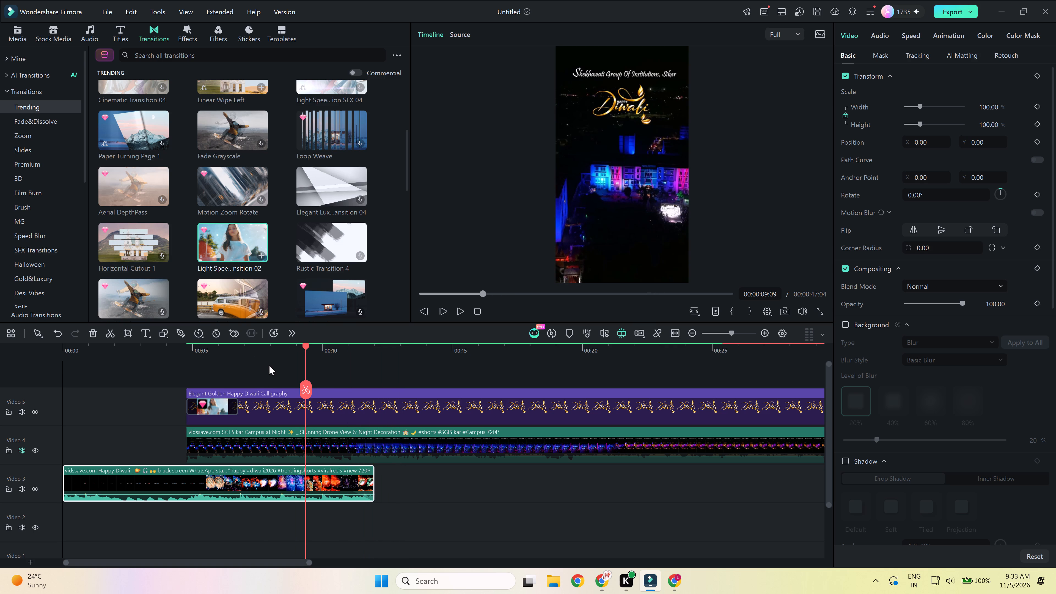
pyautogui.click(260, 353)
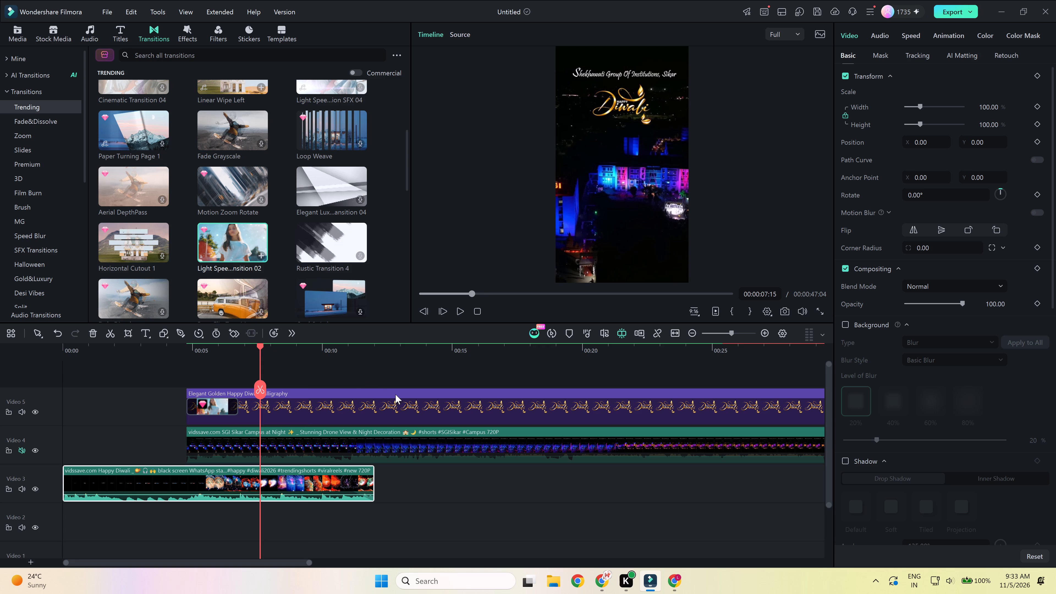
pyautogui.click(460, 312)
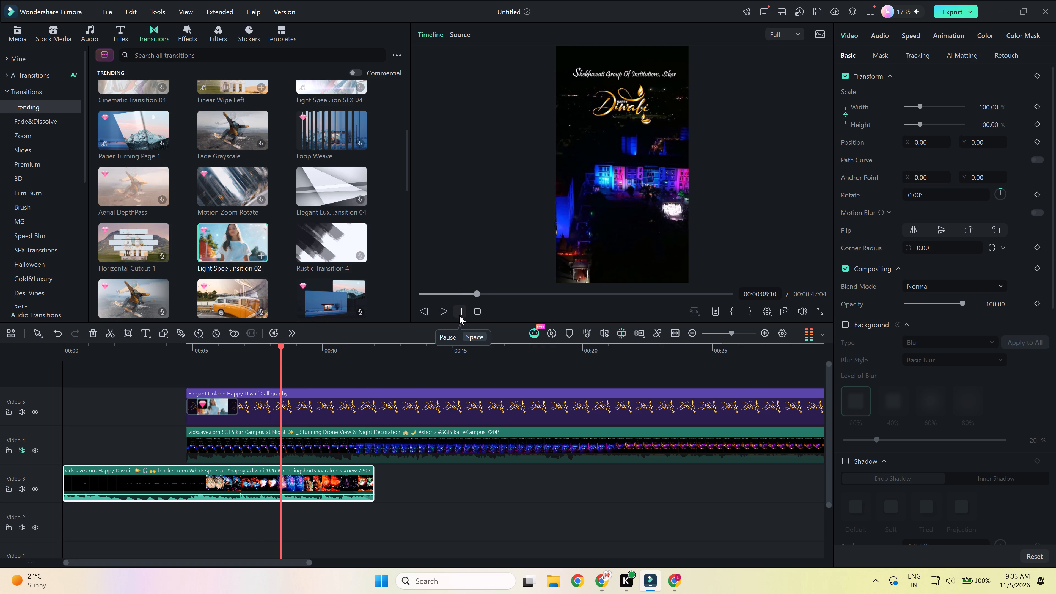
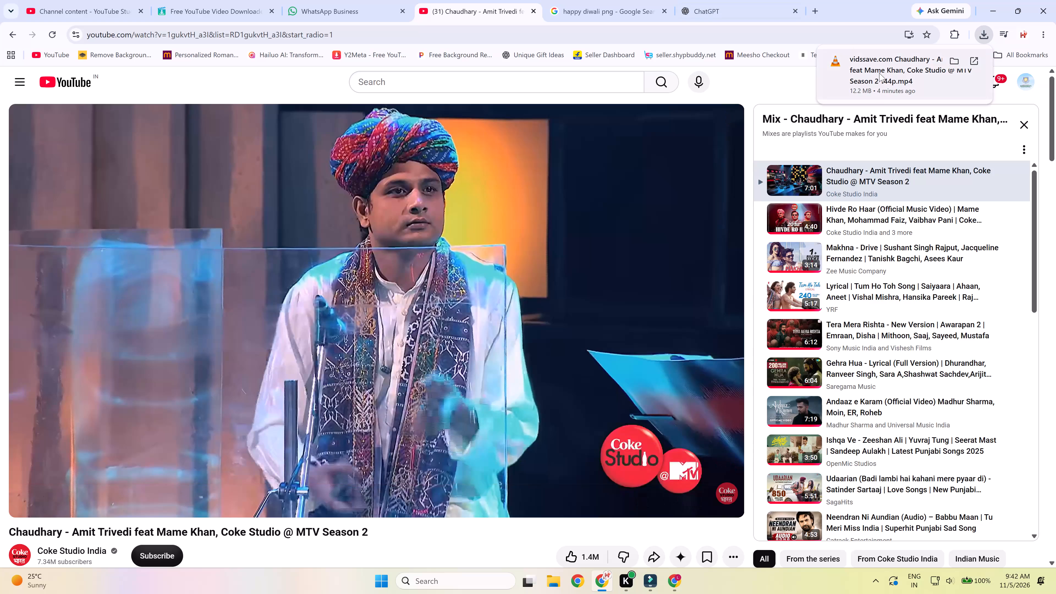
# Bring the downloaded Chaudhary Coke Studio video from the browser into the Filmora timeline, placing it on track Video 2 at 00:00.
pyautogui.moveTo(879, 73); pyautogui.dragTo(643, 573)
pyautogui.moveTo(643, 573); pyautogui.dragTo(62, 478)
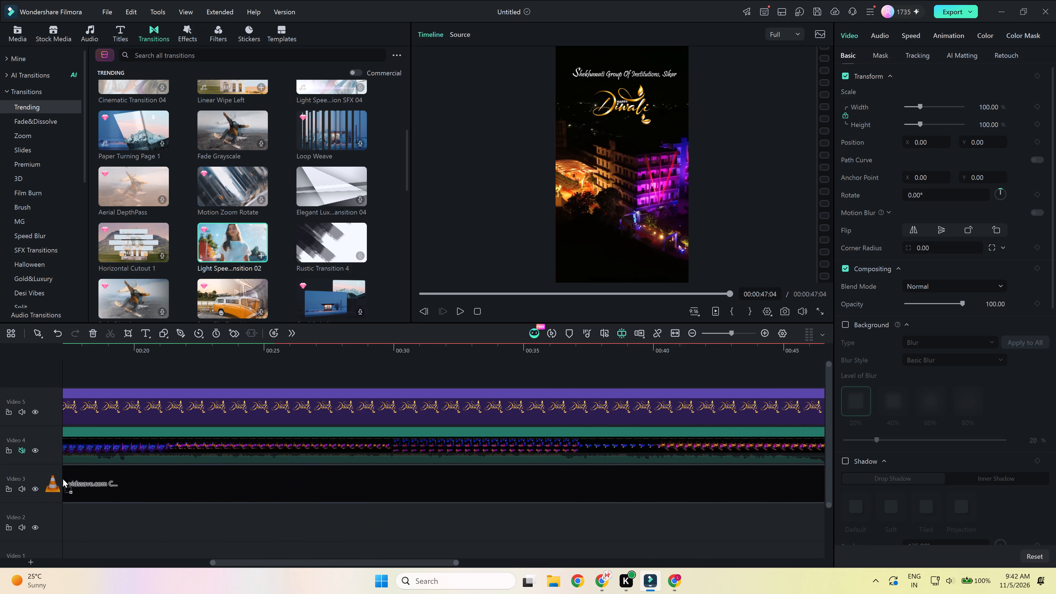
pyautogui.moveTo(62, 478); pyautogui.dragTo(148, 480)
pyautogui.click(130, 475)
pyautogui.moveTo(184, 487); pyautogui.dragTo(187, 524)
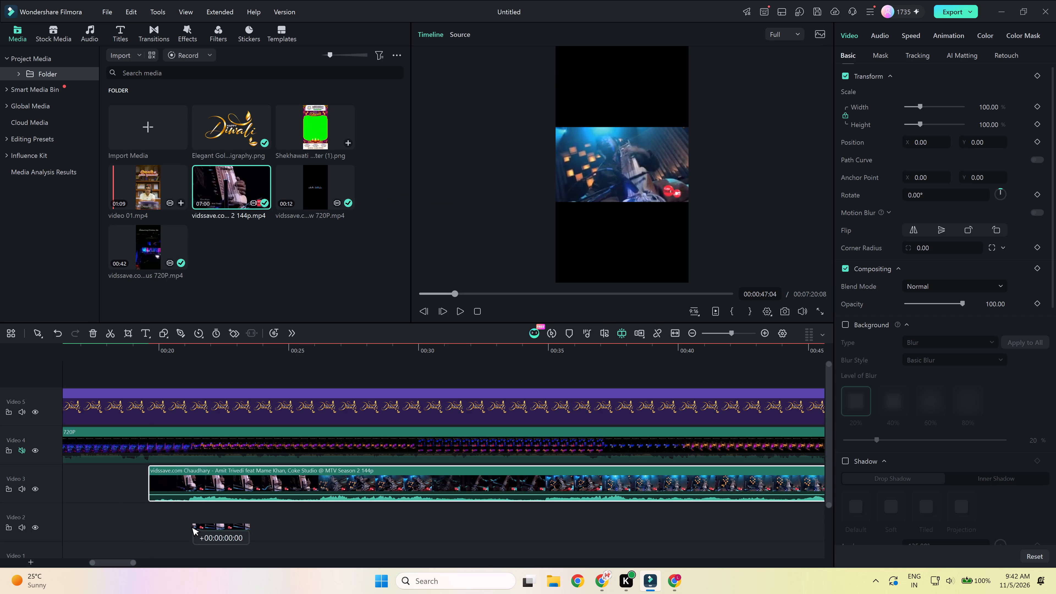
pyautogui.moveTo(187, 524); pyautogui.dragTo(187, 527)
pyautogui.click(127, 516)
pyautogui.click(136, 511)
pyautogui.click(151, 512)
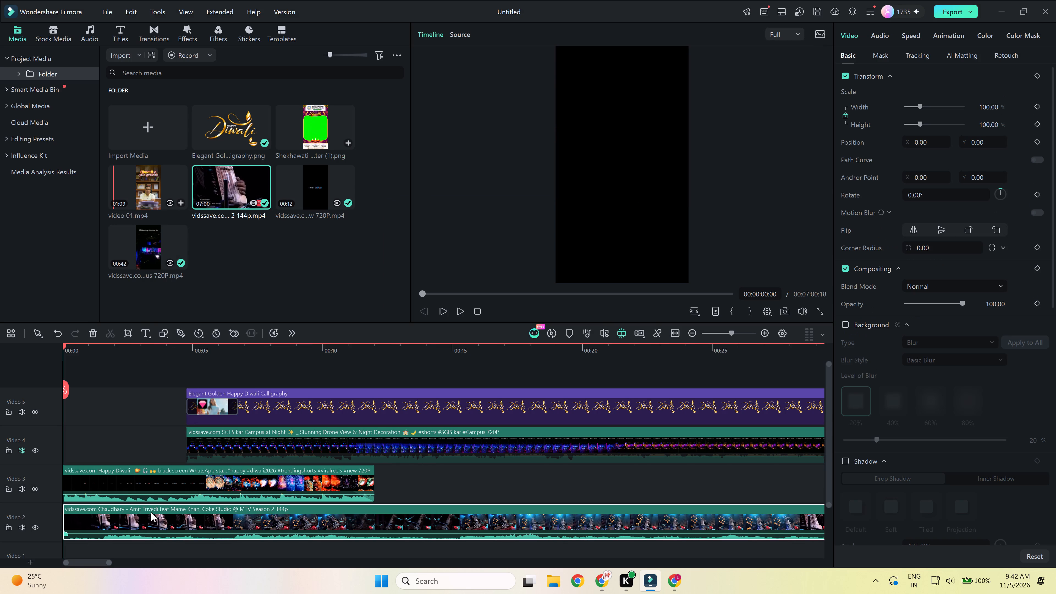
# Detach the audio from the Chaudhary clip and delete its picture part from track Video 2.
pyautogui.rightClick(151, 512)
pyautogui.click(183, 270)
pyautogui.click(185, 529)
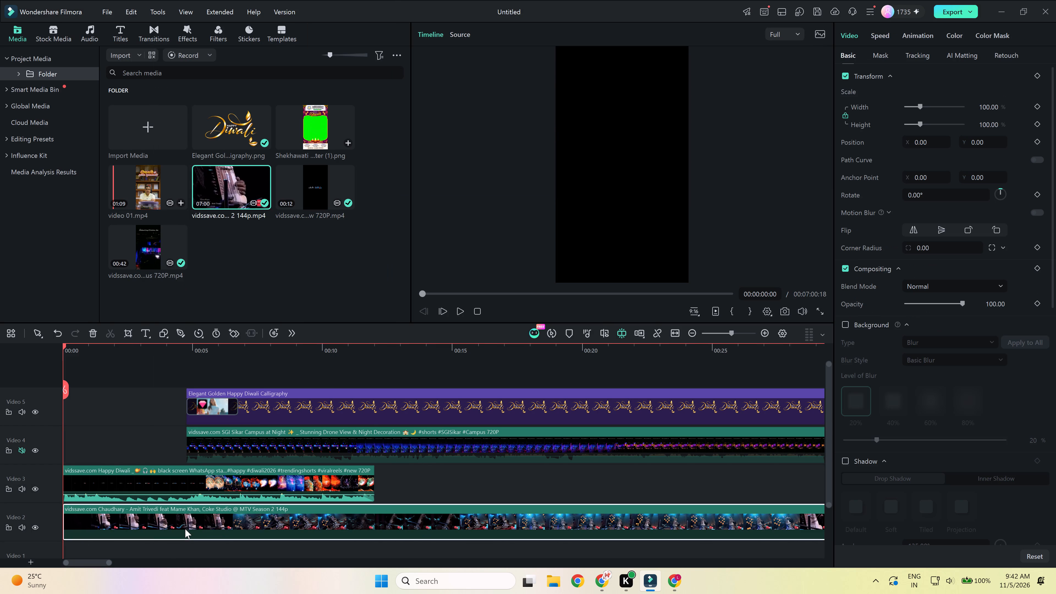
pyautogui.press('Delete')
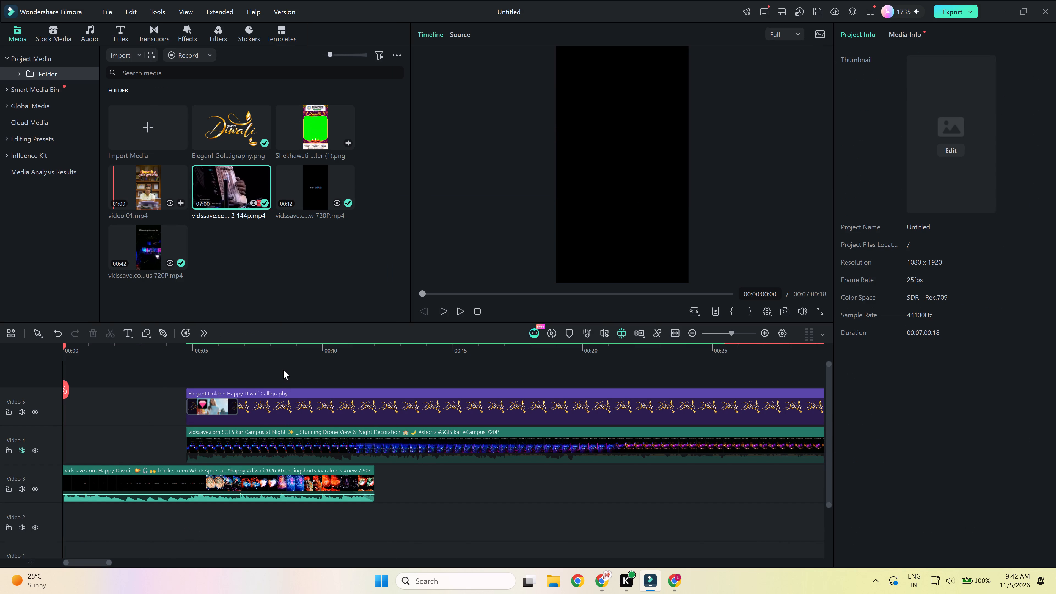
# Play the detached Chaudhary song at several points between about 01:20 and 02:00 to look for a suitable passage.
pyautogui.moveTo(283, 354); pyautogui.dragTo(91, 370)
pyautogui.scroll(-3, 169, 391)
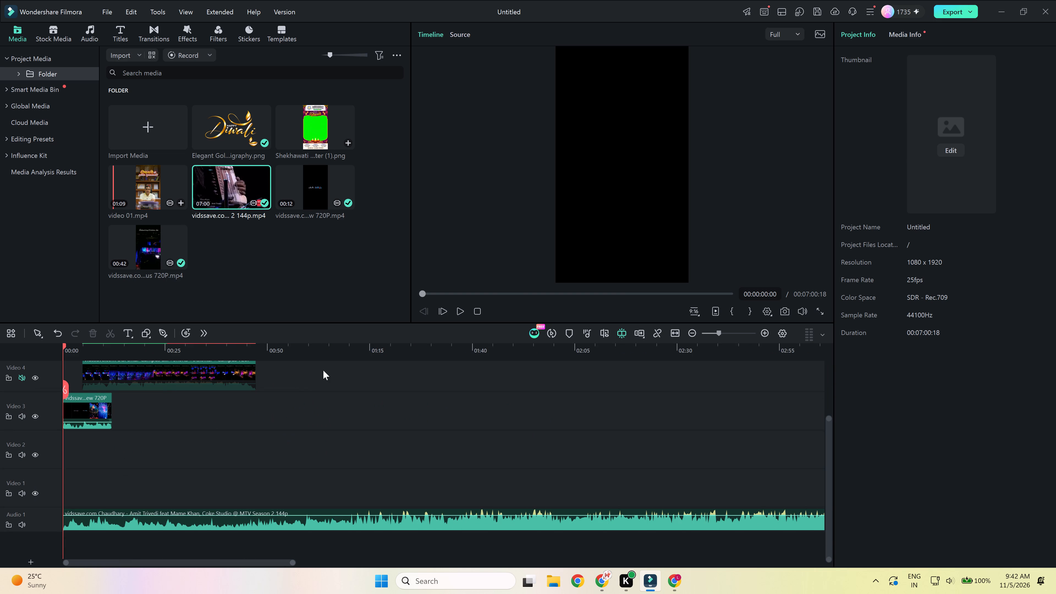
pyautogui.click(310, 348)
pyautogui.click(401, 357)
pyautogui.click(476, 354)
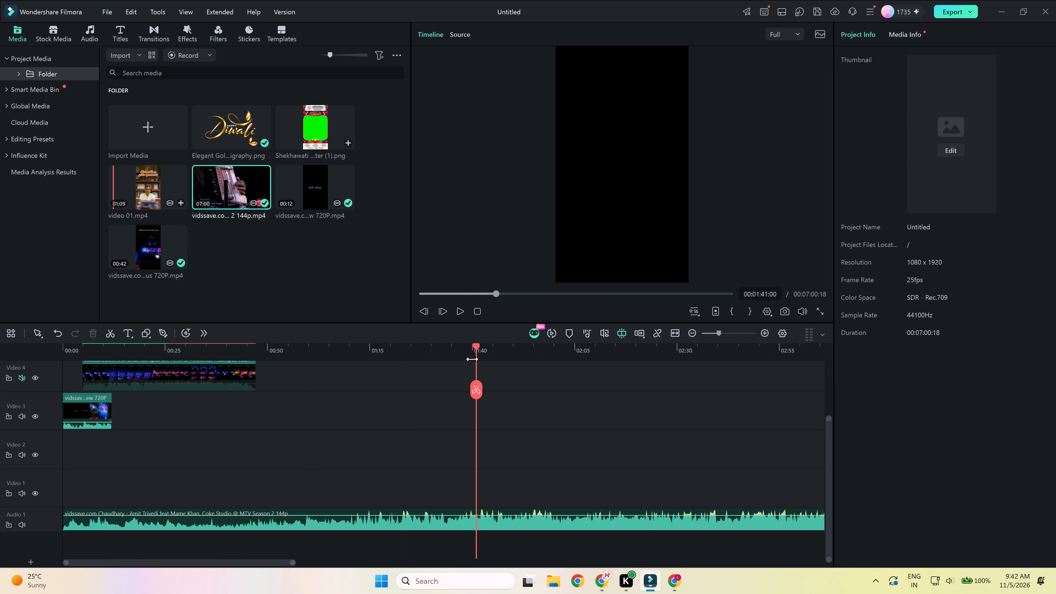
pyautogui.press('space')
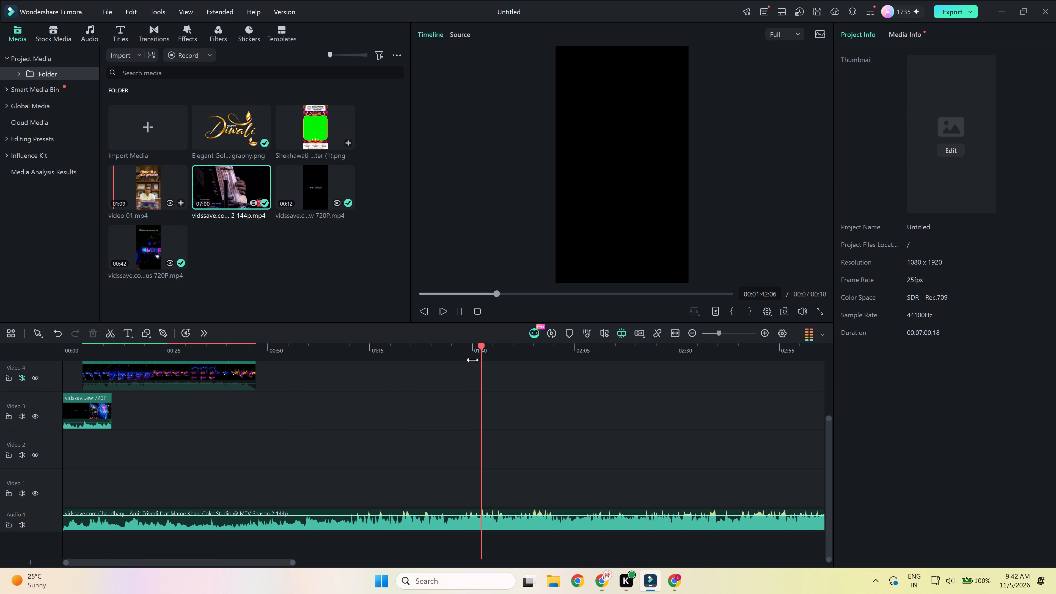
pyautogui.click(389, 352)
pyautogui.click(612, 373)
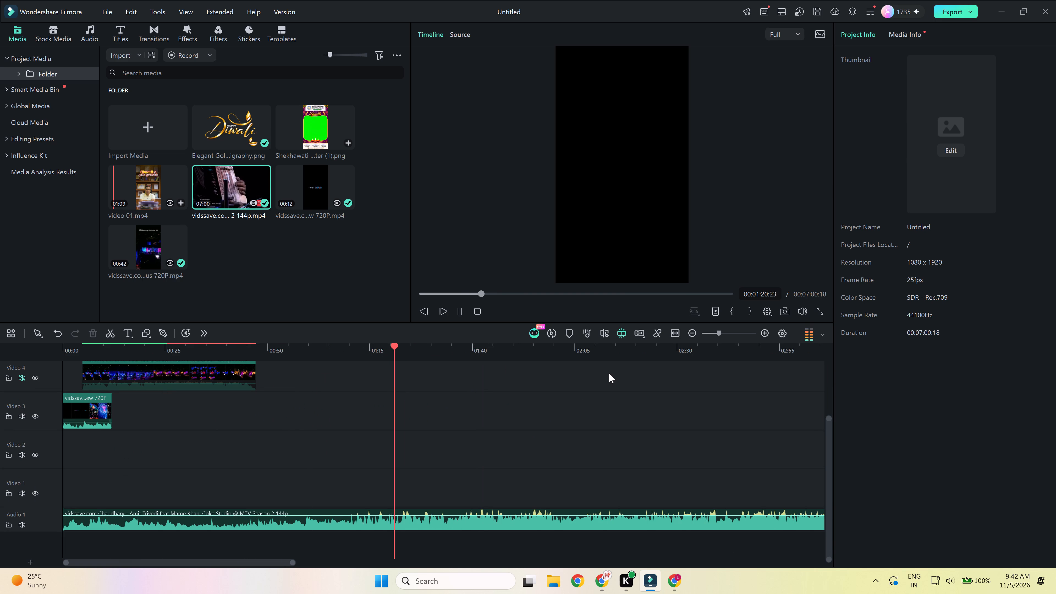
pyautogui.click(563, 356)
pyautogui.click(545, 349)
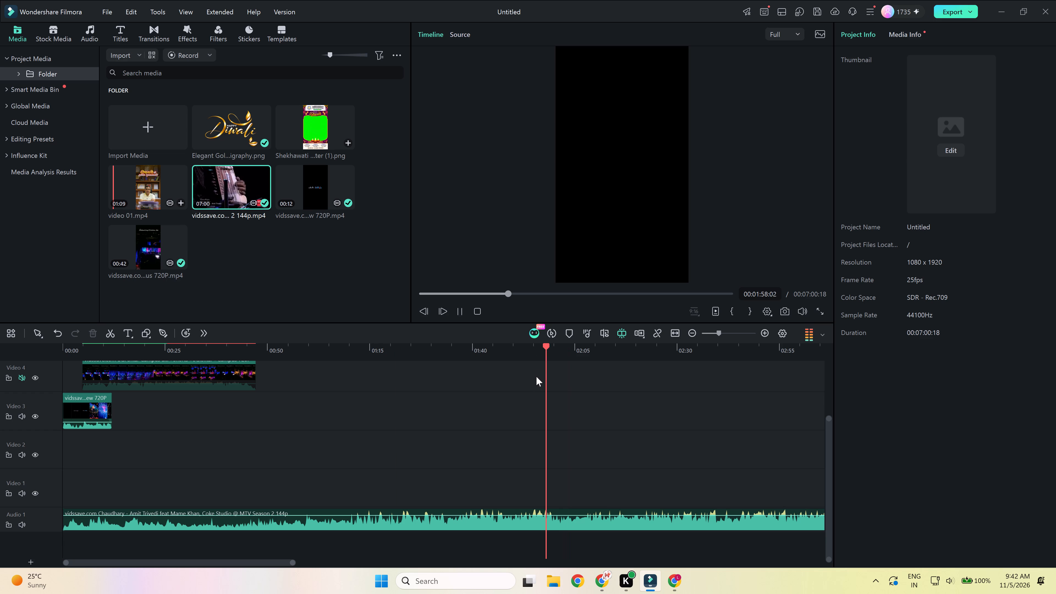
pyautogui.click(510, 359)
# Sample the Chaudhary song at successive points from about 03:00 to 04:52, comparing passages for the video.
pyautogui.keyDown('ctrl'); pyautogui.scroll(-3, 519, 373); pyautogui.keyUp('ctrl')
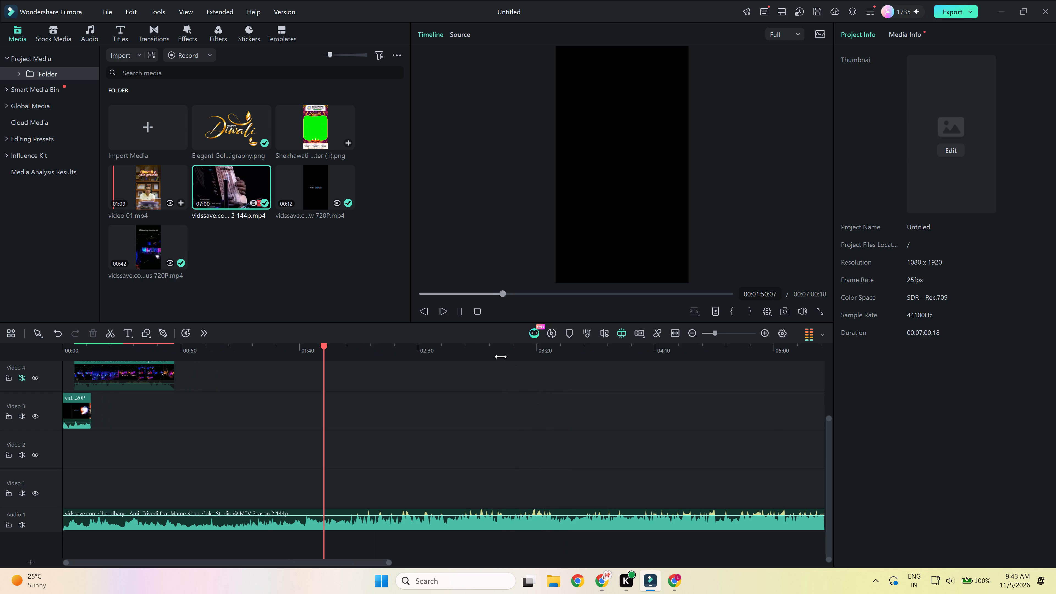
pyautogui.click(501, 357)
pyautogui.click(551, 348)
pyautogui.click(604, 354)
pyautogui.click(660, 350)
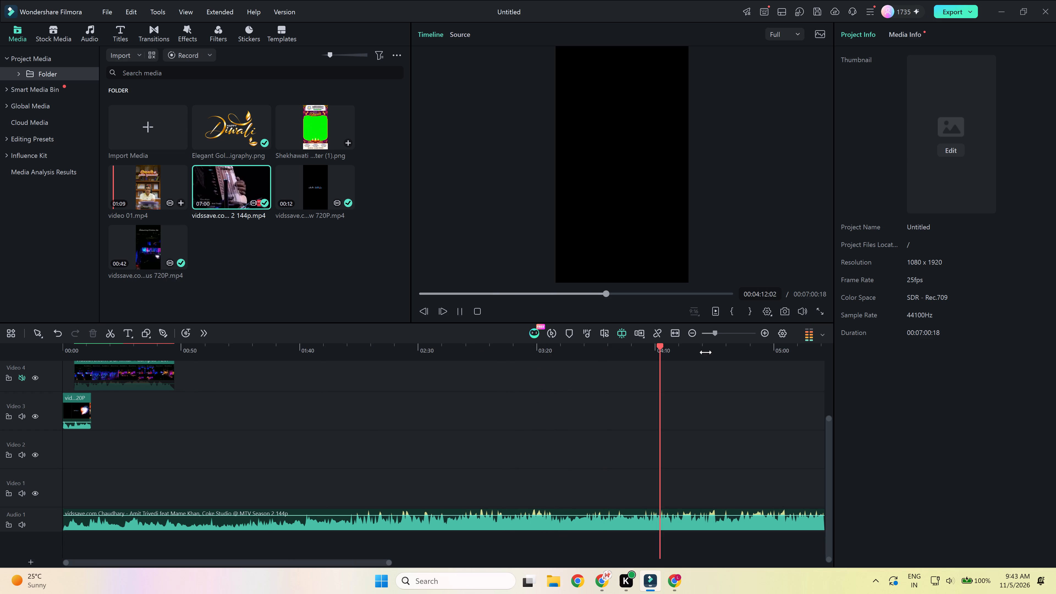
pyautogui.click(548, 351)
pyautogui.click(530, 351)
pyautogui.click(619, 351)
pyautogui.click(692, 351)
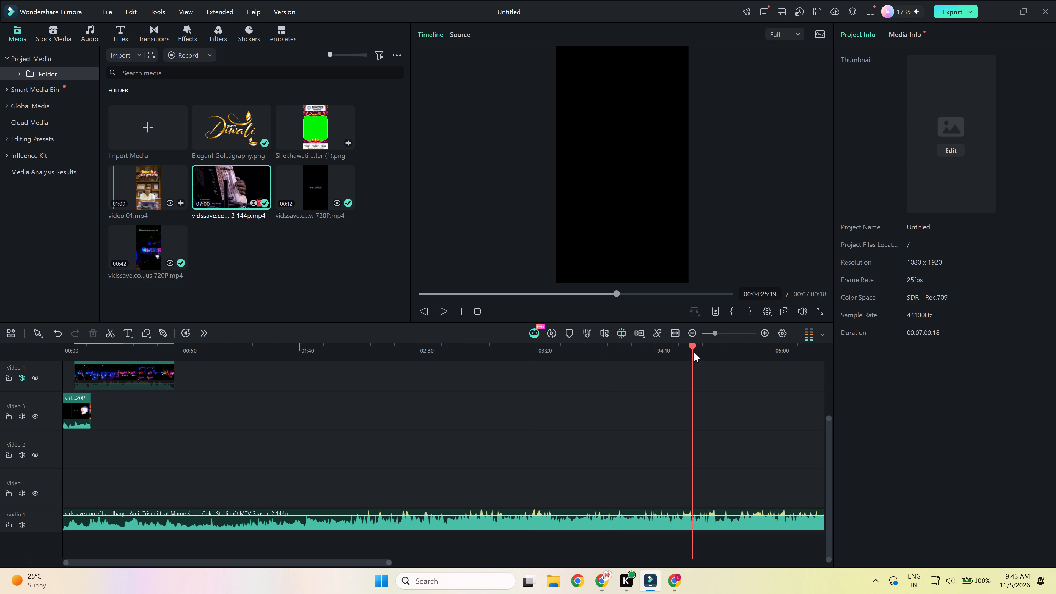
pyautogui.click(728, 353)
pyautogui.click(756, 349)
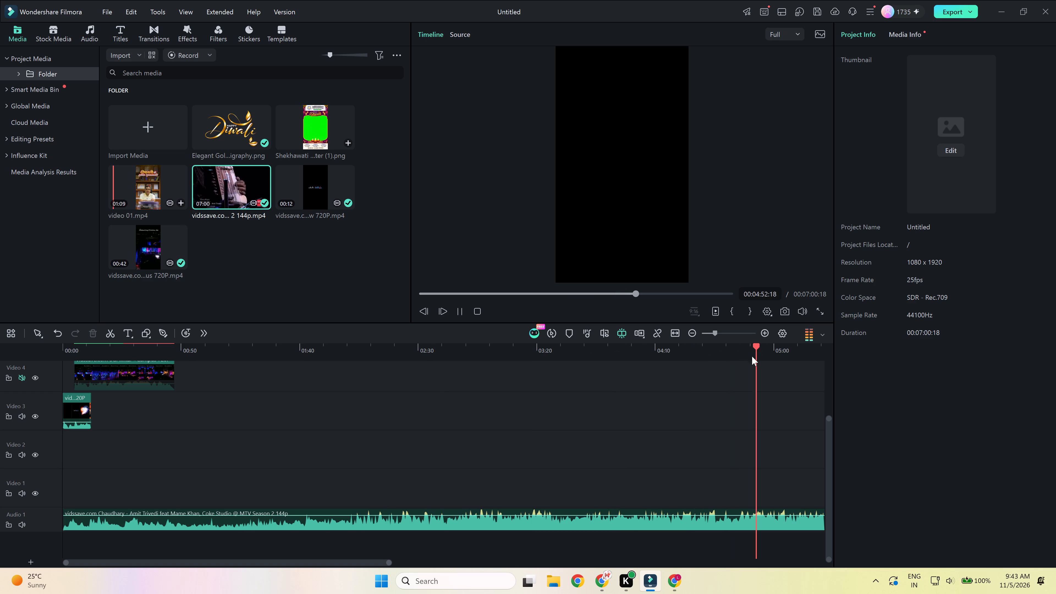
# Listen to parts of the song's last section around 05:46, then return to the quieter passage near 04:13.
pyautogui.keyDown('ctrl'); pyautogui.scroll(-2, 653, 372); pyautogui.keyUp('ctrl')
pyautogui.click(463, 354)
pyautogui.click(499, 352)
pyautogui.click(530, 353)
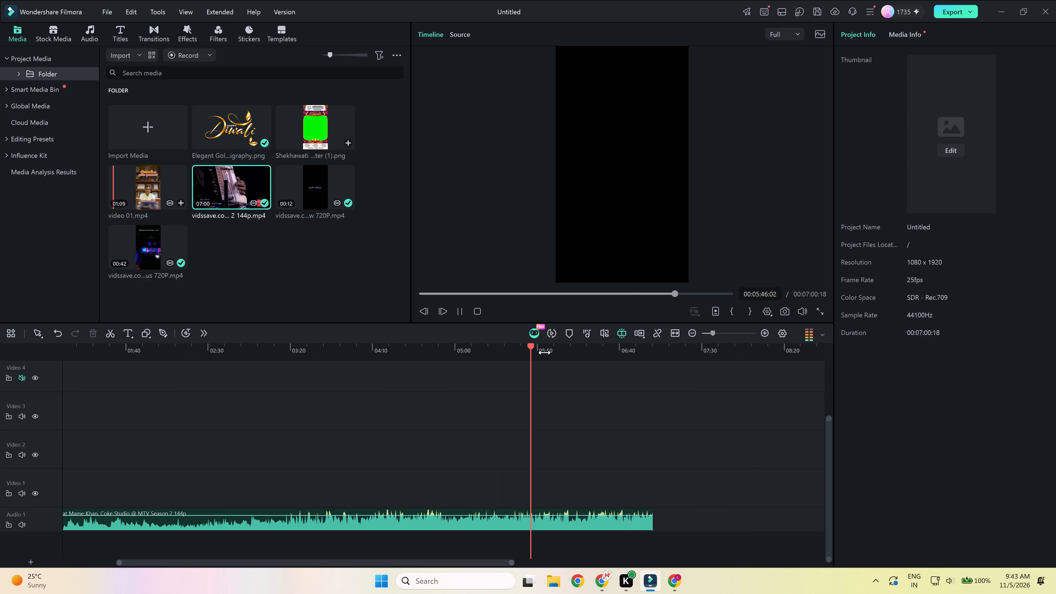
pyautogui.click(545, 353)
pyautogui.click(348, 347)
pyautogui.click(375, 350)
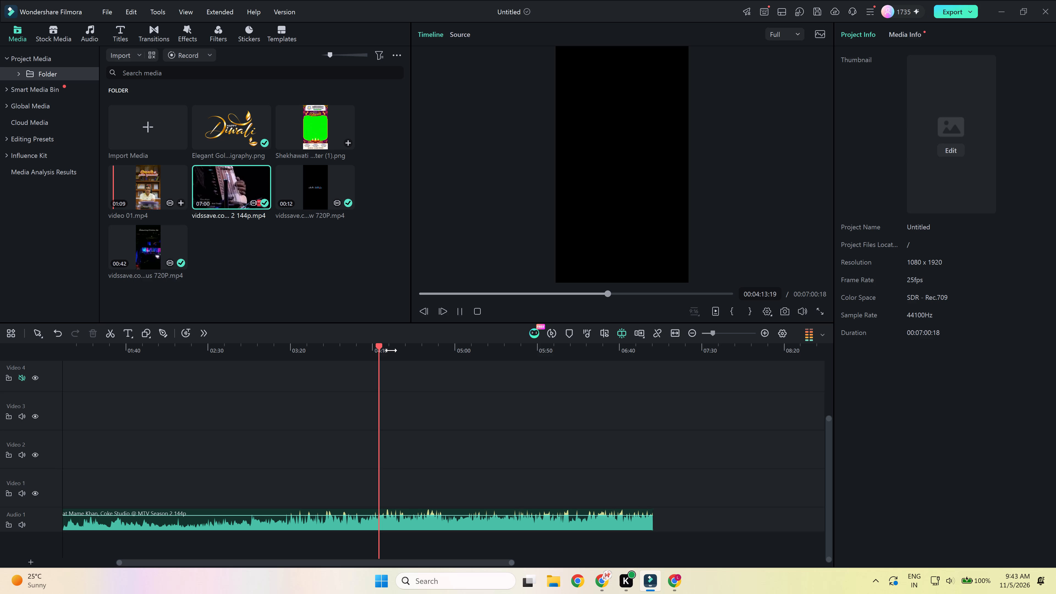
pyautogui.press('space')
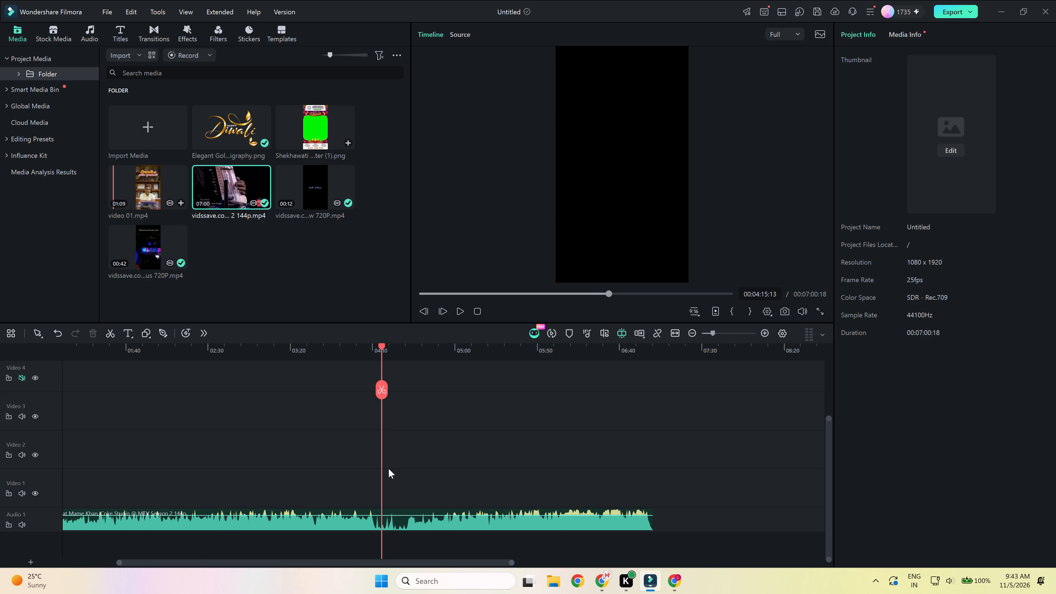
# Examine the song's quiet passage more closely, playing short parts from about 04:12 to 04:34.
pyautogui.keyDown('ctrl'); pyautogui.scroll(7, 389, 469); pyautogui.keyUp('ctrl')
pyautogui.moveTo(443, 349); pyautogui.dragTo(425, 366)
pyautogui.press('space')
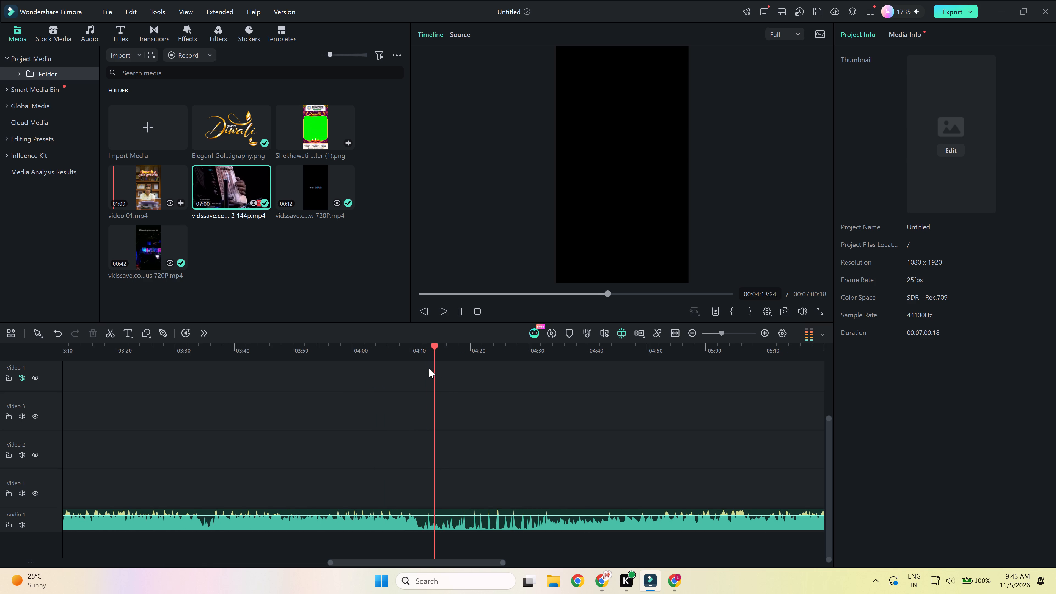
pyautogui.click(420, 351)
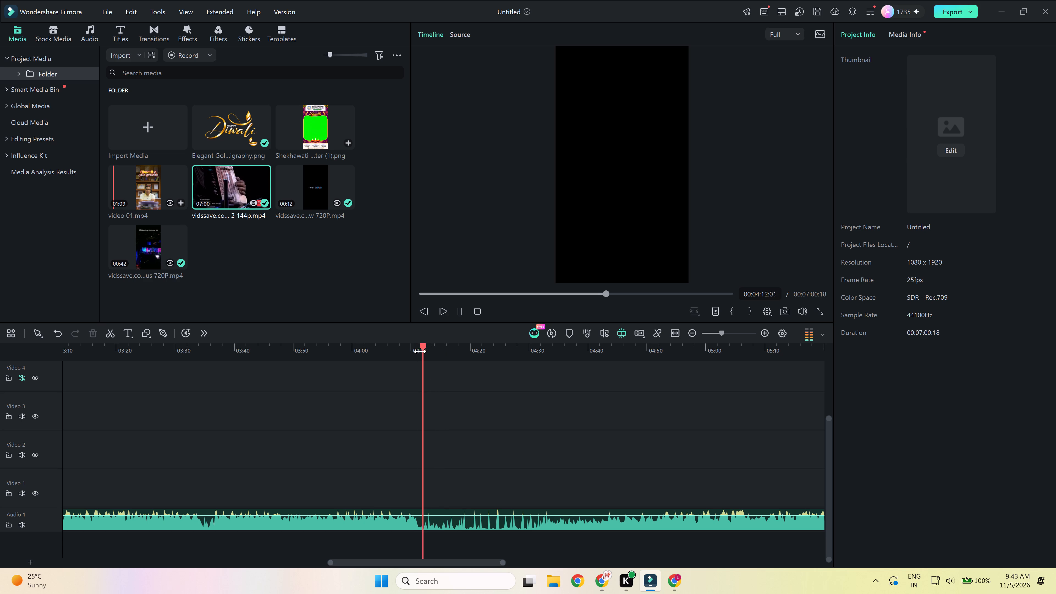
pyautogui.click(448, 345)
pyautogui.click(489, 350)
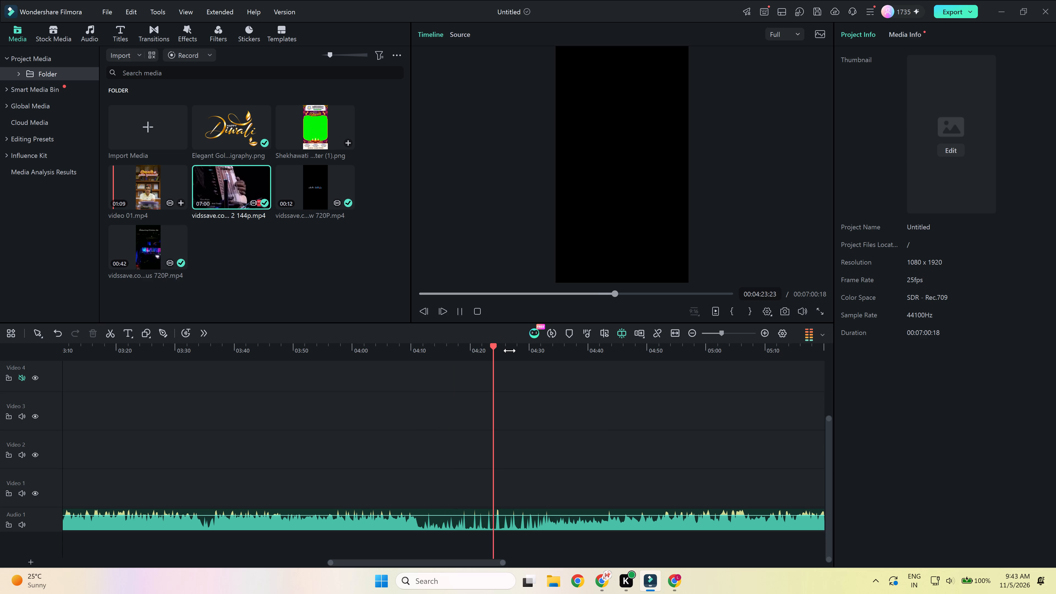
pyautogui.click(512, 351)
pyautogui.click(542, 352)
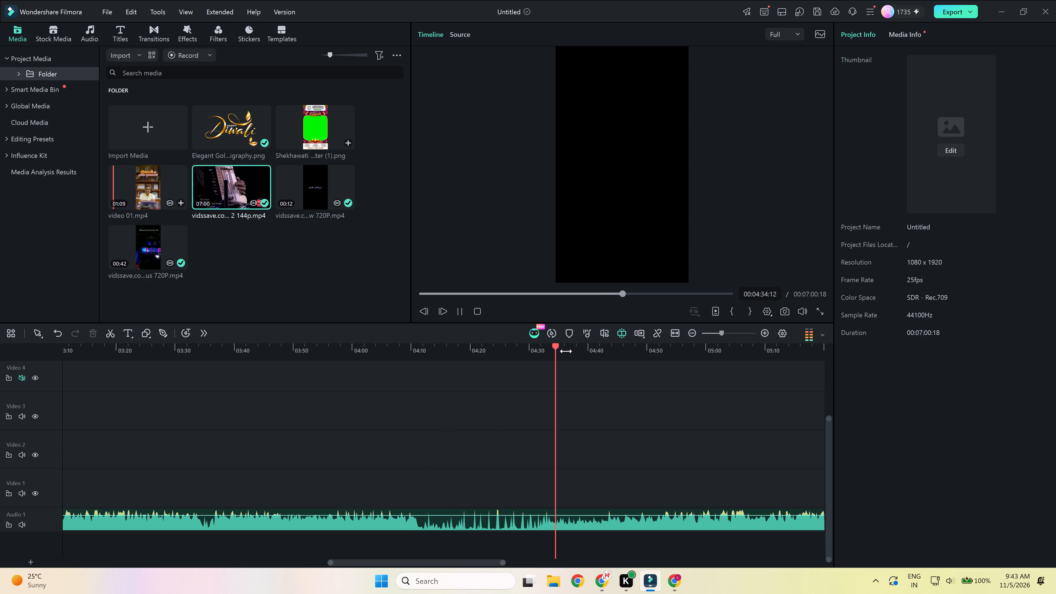
# Listen to earlier parts of the song around 03:25, 03:11, 01:57 and 00:54.
pyautogui.click(155, 354)
pyautogui.keyDown('ctrl'); pyautogui.scroll(-2, 307, 383); pyautogui.keyUp('ctrl')
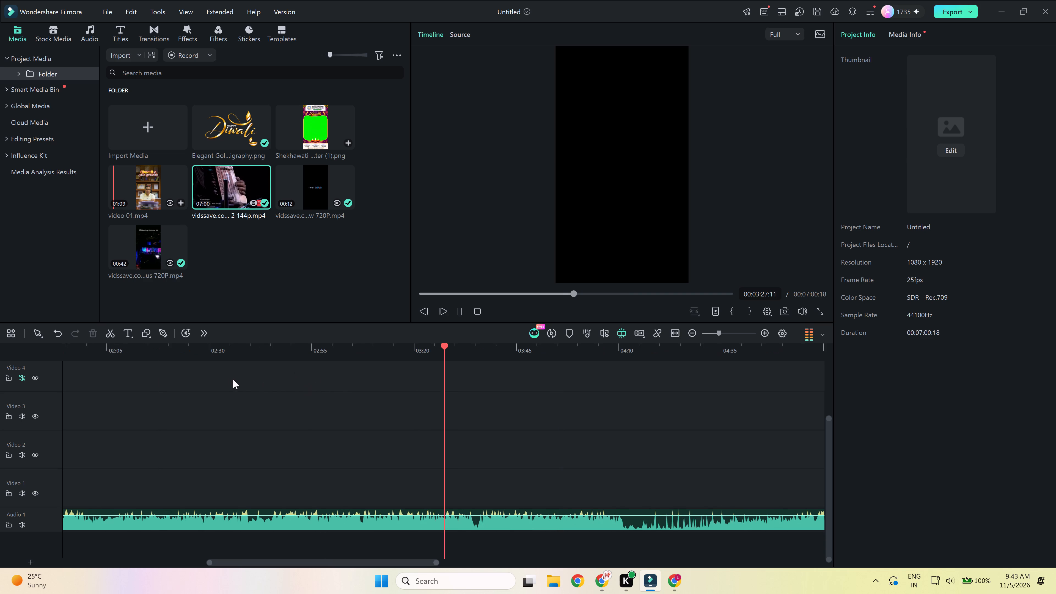
pyautogui.click(329, 354)
pyautogui.click(361, 355)
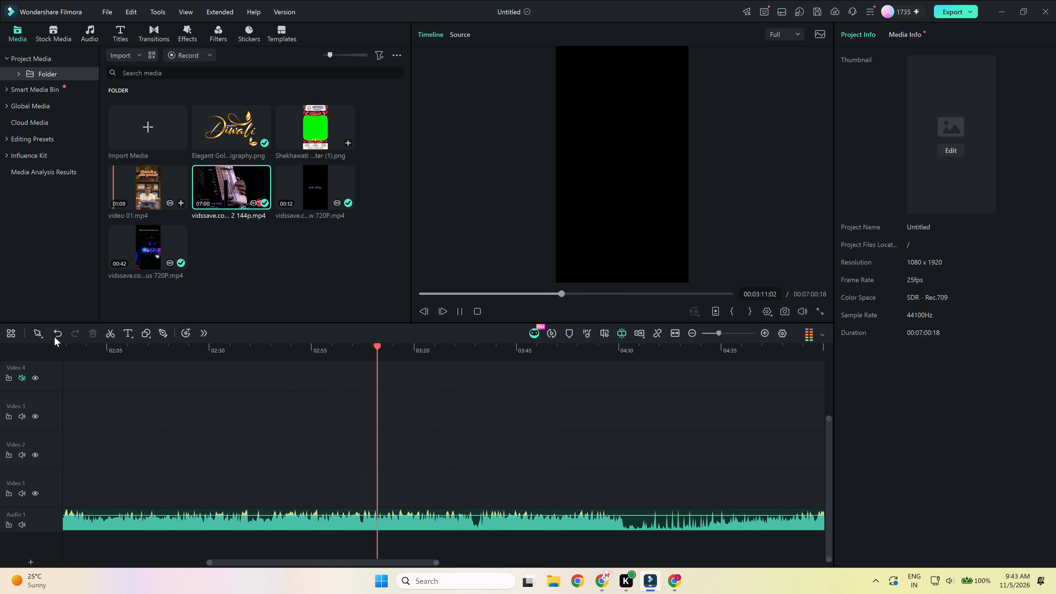
pyautogui.click(97, 347)
pyautogui.click(76, 355)
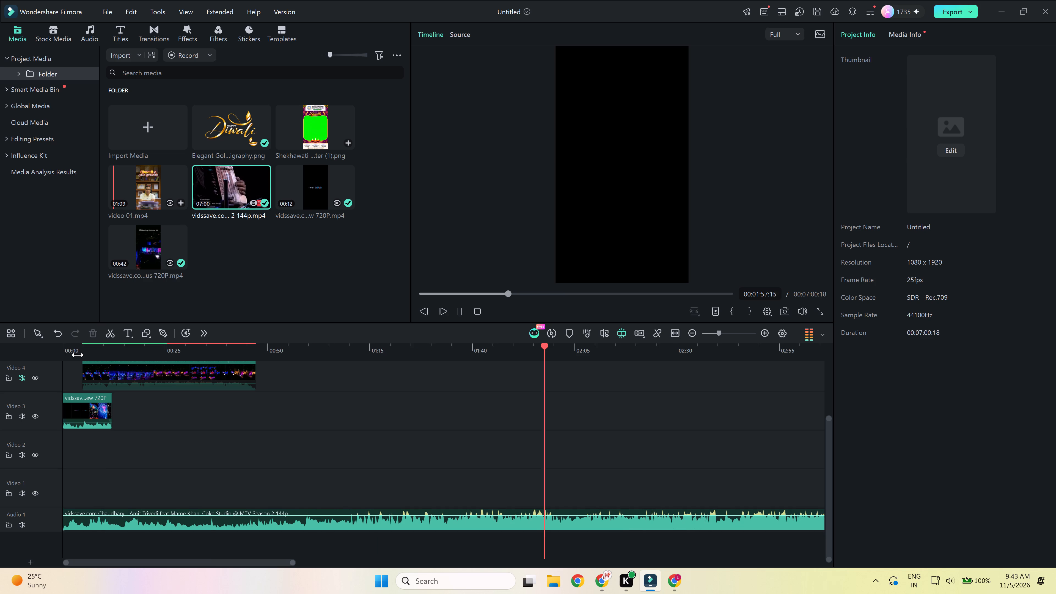
pyautogui.click(287, 344)
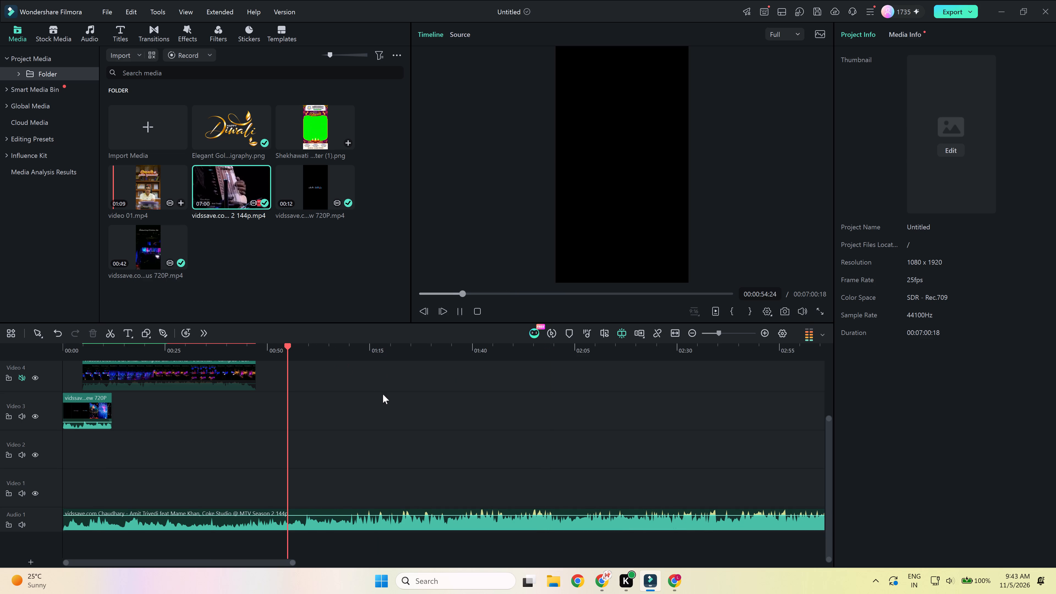
# Sample the song at closely spaced points between about 01:40 and 02:29.
pyautogui.moveTo(413, 346); pyautogui.dragTo(372, 353)
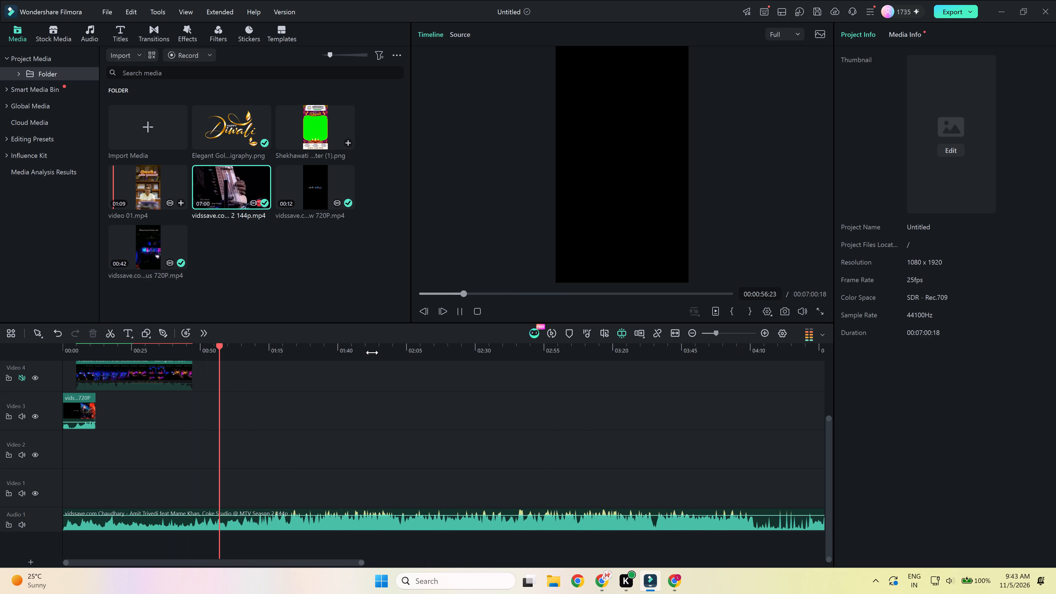
pyautogui.moveTo(372, 353); pyautogui.dragTo(257, 356)
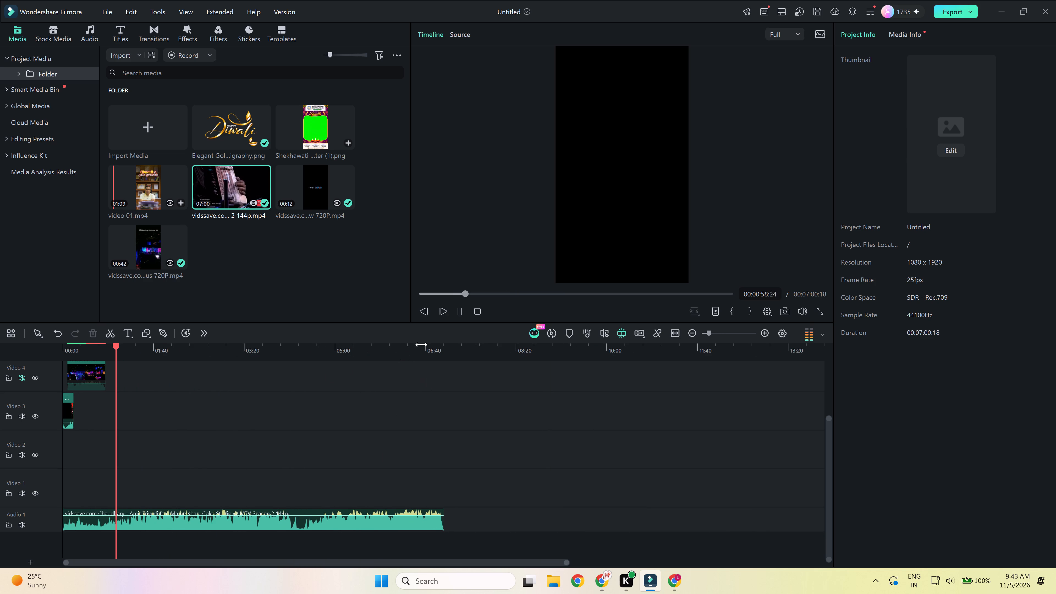
pyautogui.click(153, 351)
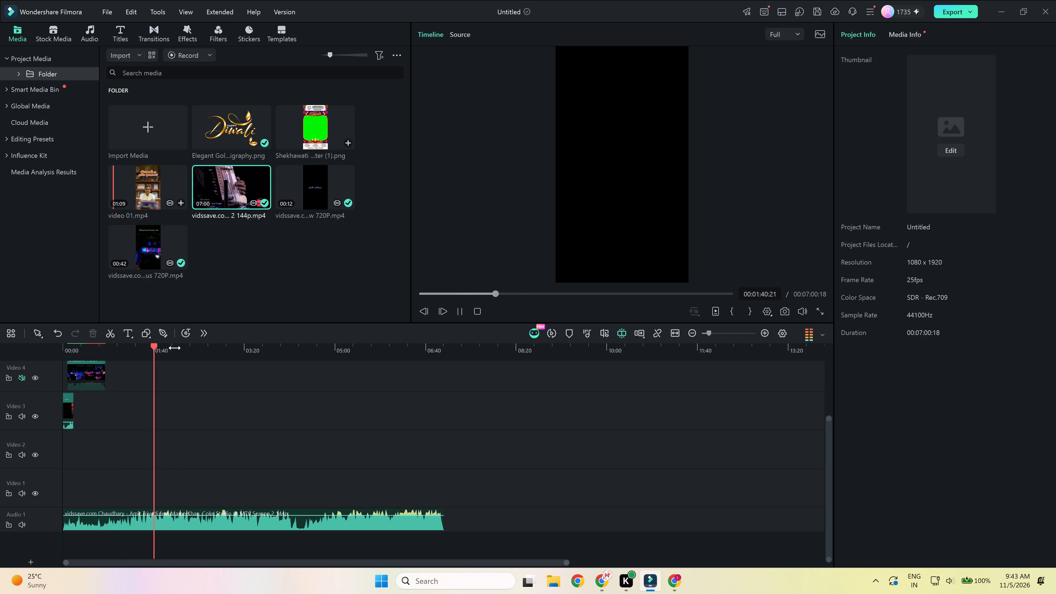
pyautogui.click(179, 348)
pyautogui.click(190, 349)
pyautogui.click(162, 347)
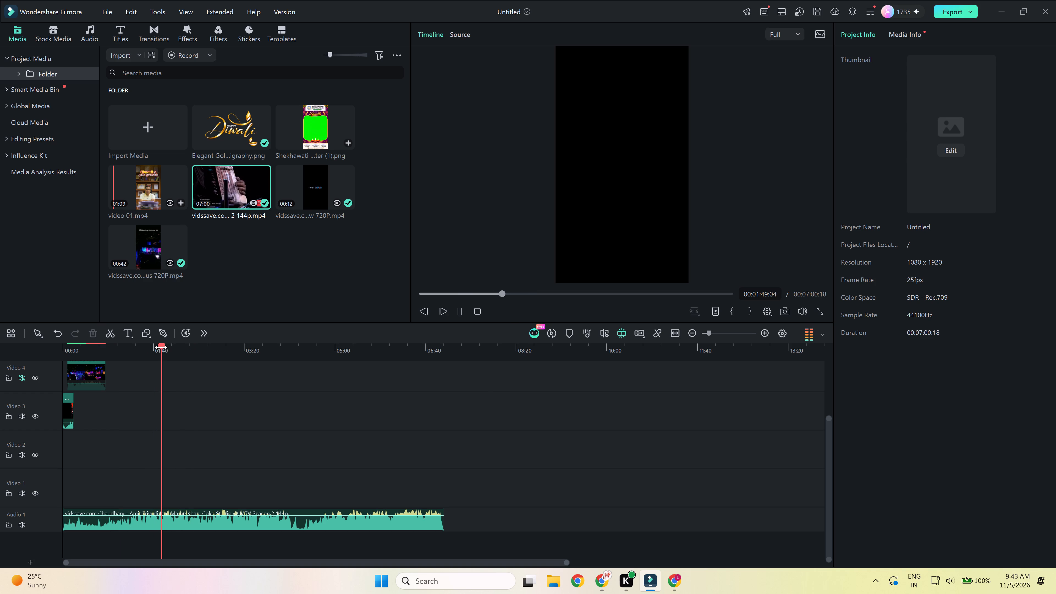
pyautogui.click(157, 348)
pyautogui.click(180, 348)
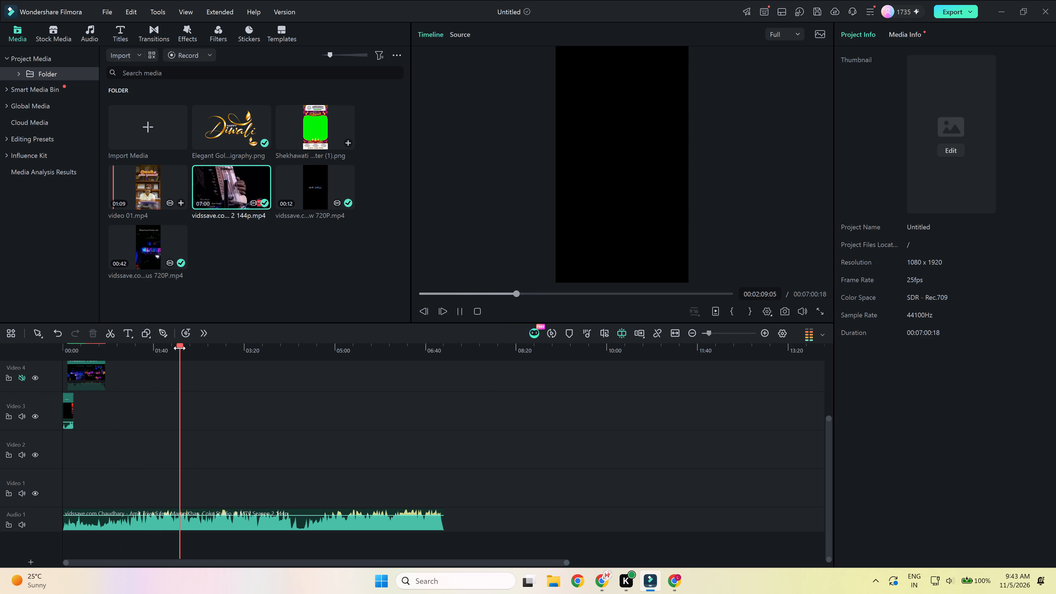
pyautogui.click(190, 346)
pyautogui.click(191, 346)
pyautogui.click(198, 346)
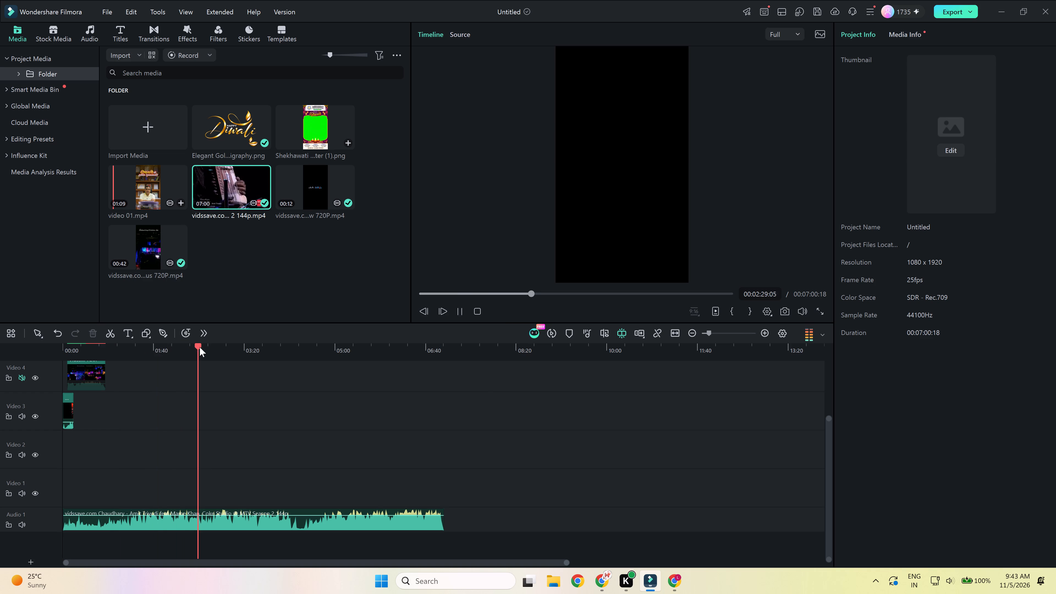
# Listen to the song around 02:23, 04:49 and 05:12, then return to about 02:29 and pause.
pyautogui.moveTo(208, 351); pyautogui.dragTo(298, 351)
pyautogui.click(370, 348)
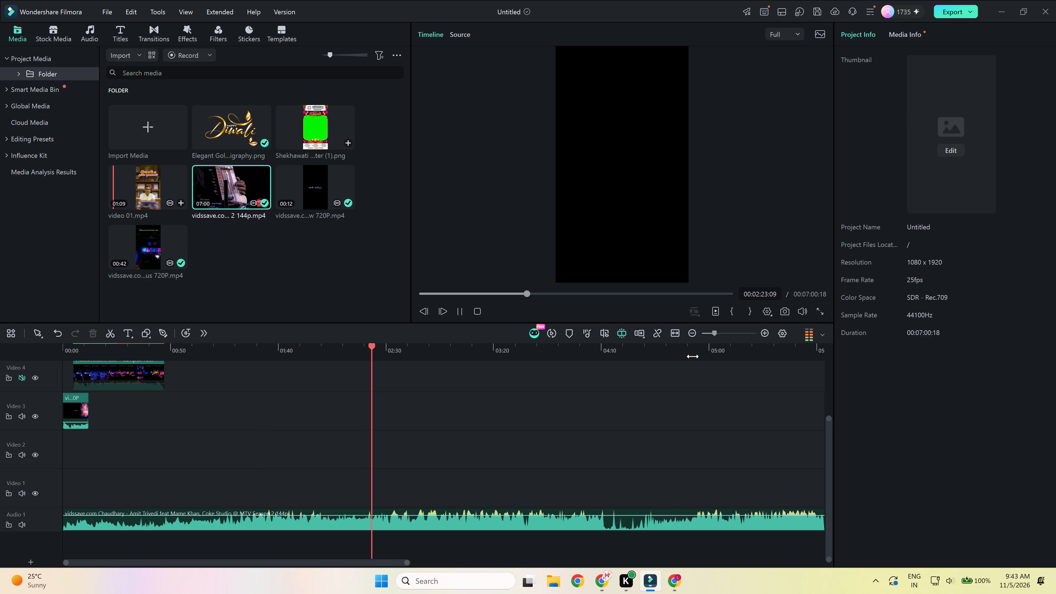
pyautogui.click(683, 350)
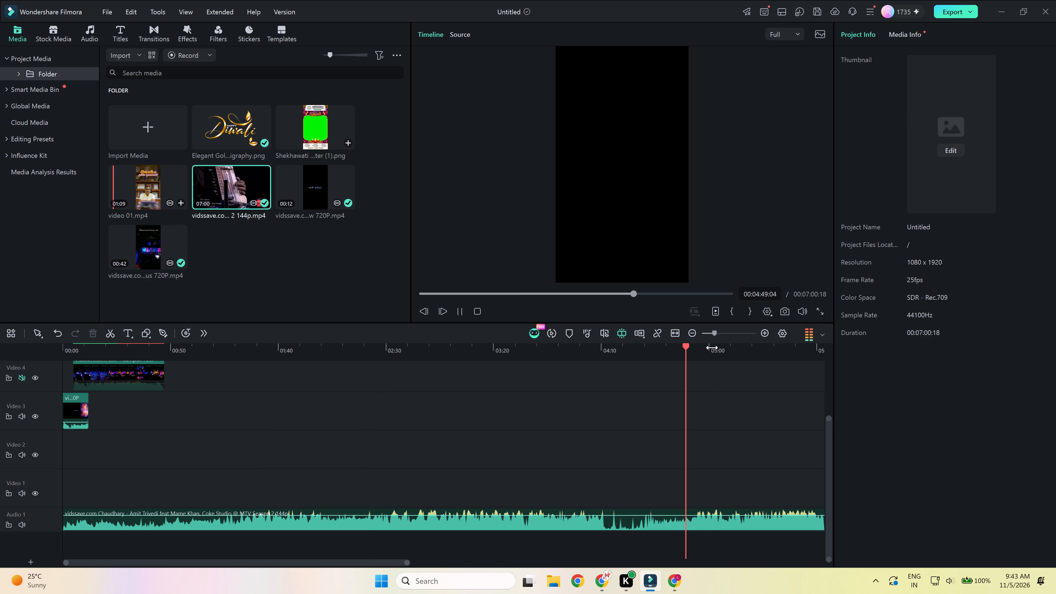
pyautogui.click(712, 348)
pyautogui.click(715, 348)
pyautogui.click(734, 348)
pyautogui.moveTo(703, 352); pyautogui.dragTo(673, 352)
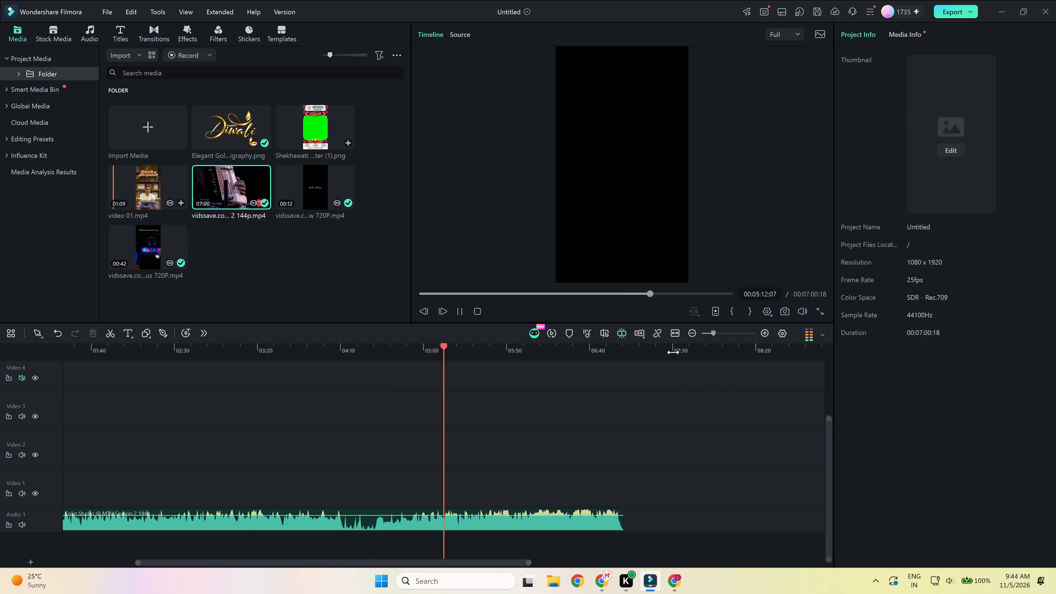
pyautogui.moveTo(673, 352); pyautogui.dragTo(673, 352)
pyautogui.click(179, 355)
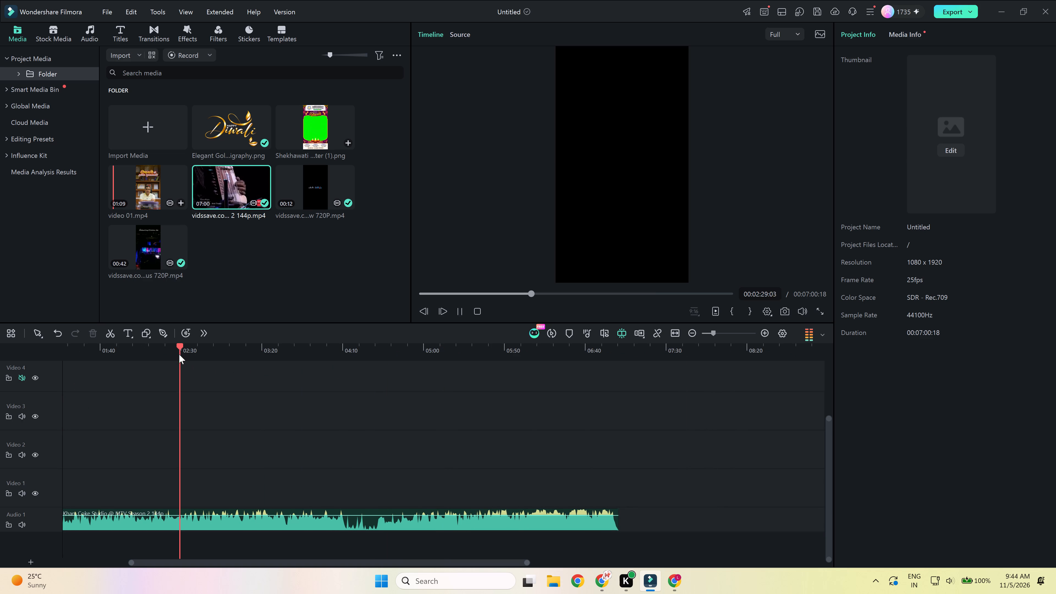
pyautogui.click(212, 438)
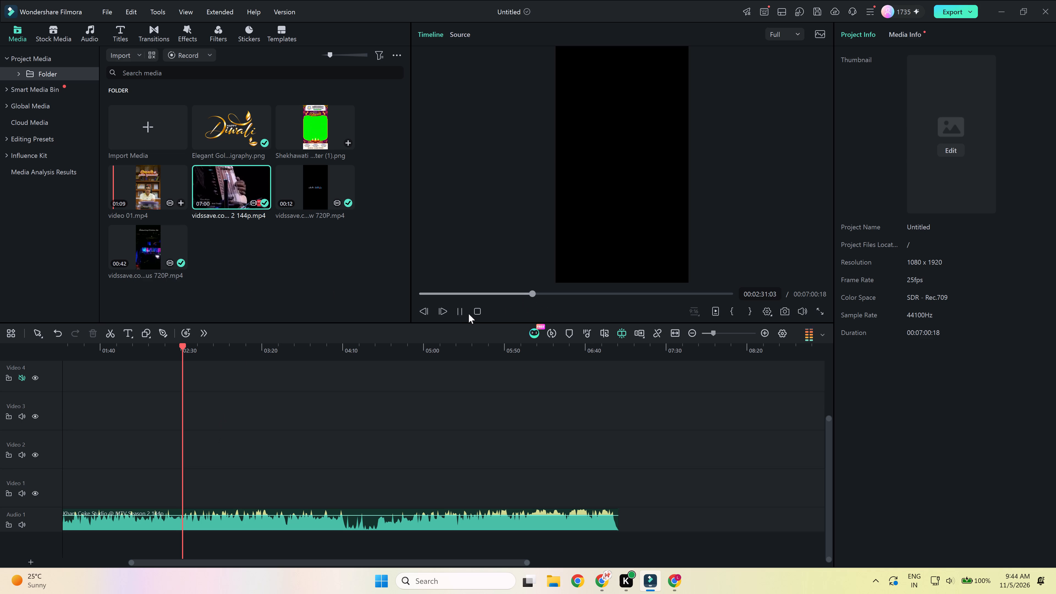
pyautogui.click(465, 314)
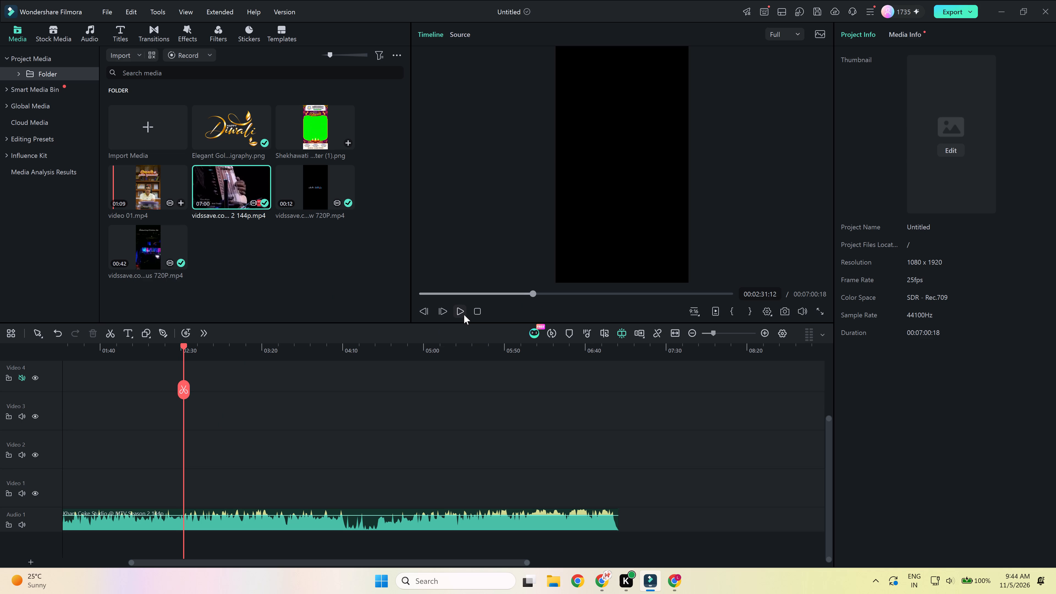
# Sample the song at closely spaced points between about 02:04 and 02:22.
pyautogui.click(159, 346)
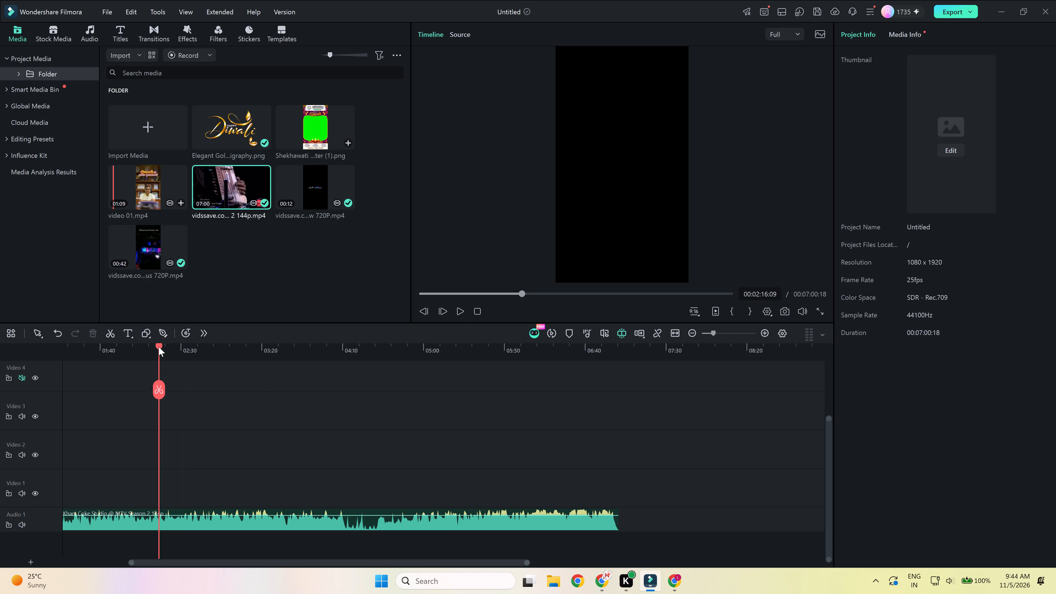
pyautogui.press('space')
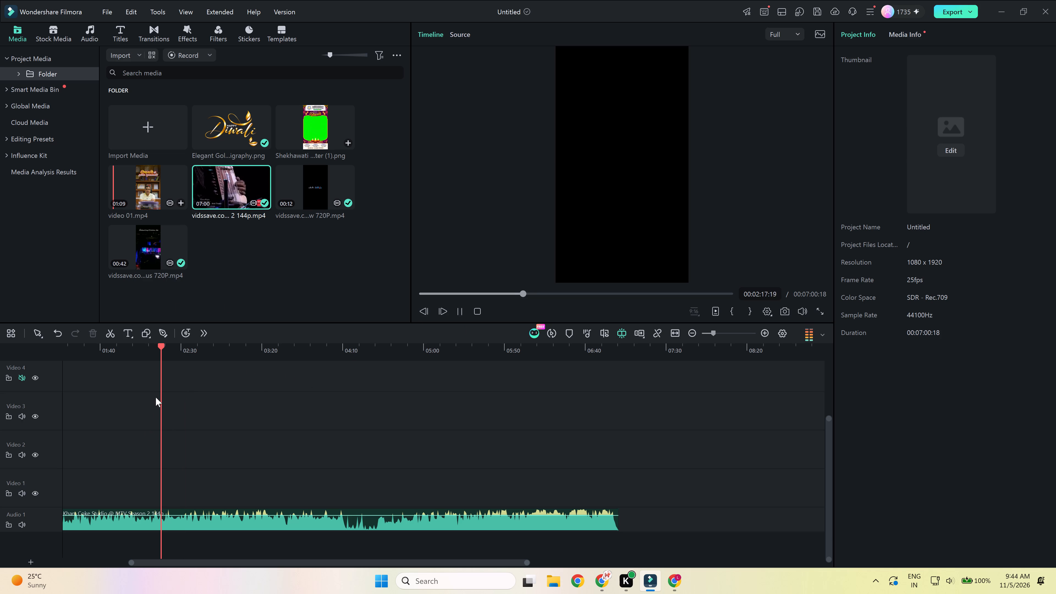
pyautogui.keyDown('ctrl'); pyautogui.scroll(8, 156, 353); pyautogui.keyUp('ctrl')
pyautogui.keyDown('ctrl'); pyautogui.scroll(3, 240, 409); pyautogui.keyUp('ctrl')
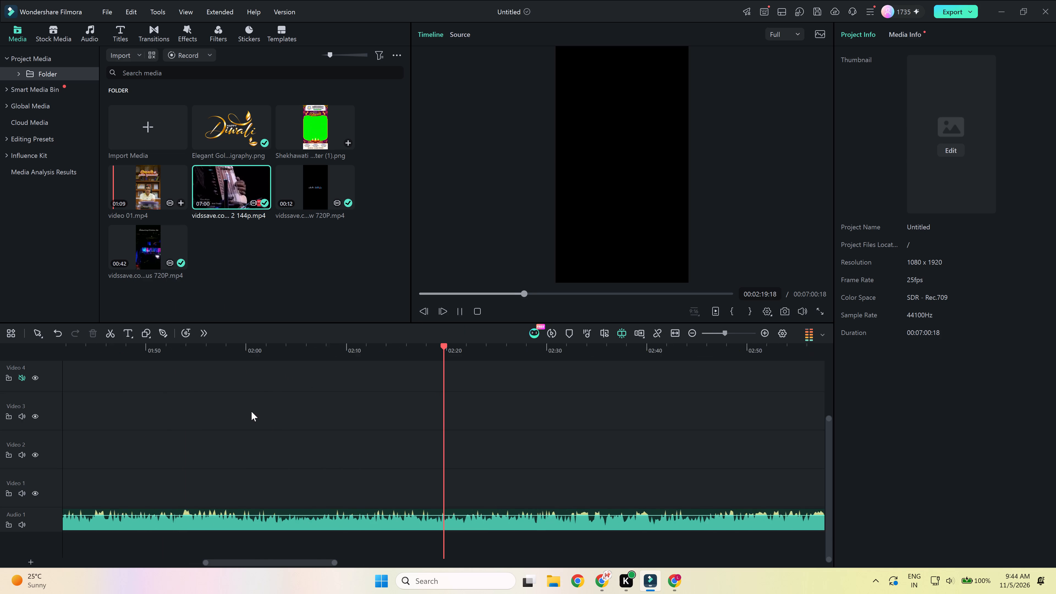
pyautogui.keyDown('ctrl'); pyautogui.scroll(3, 251, 411); pyautogui.keyUp('ctrl')
pyautogui.click(115, 350)
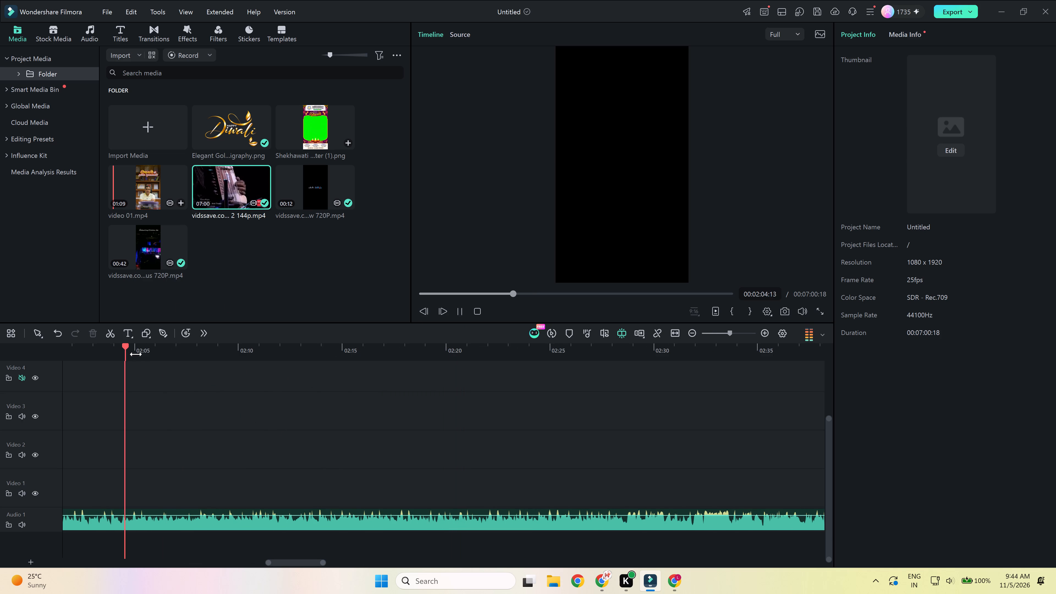
pyautogui.click(171, 354)
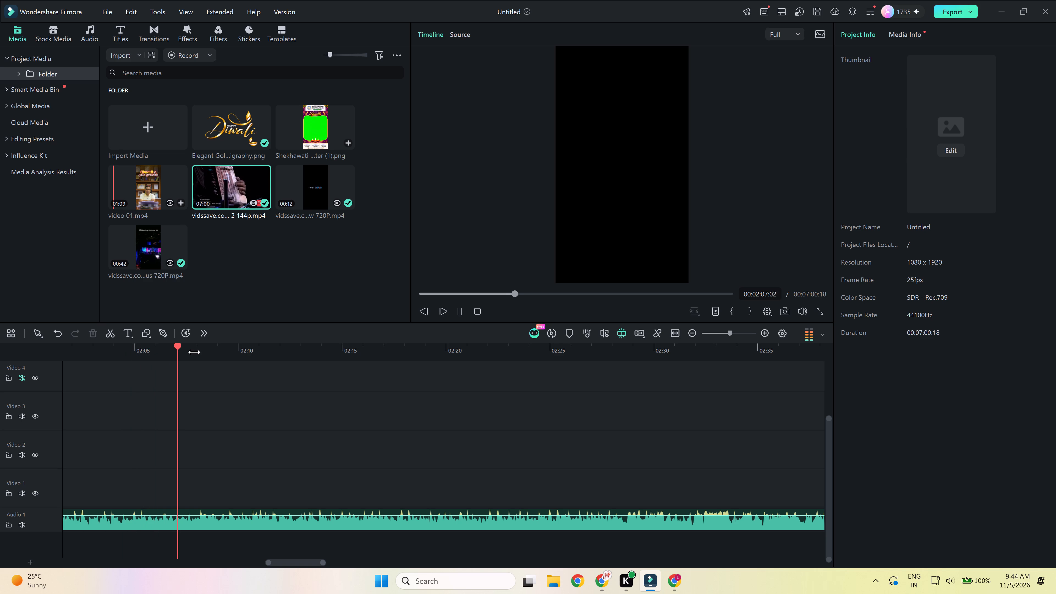
pyautogui.click(194, 353)
pyautogui.click(230, 353)
pyautogui.click(260, 357)
pyautogui.click(291, 353)
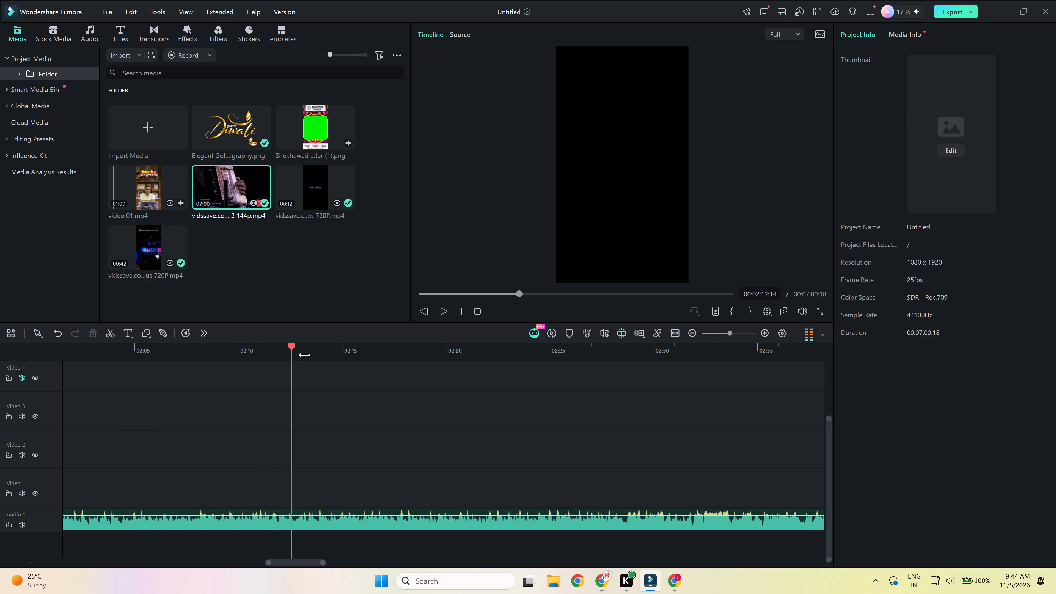
pyautogui.moveTo(323, 353); pyautogui.dragTo(326, 352)
pyautogui.click(372, 352)
pyautogui.click(337, 350)
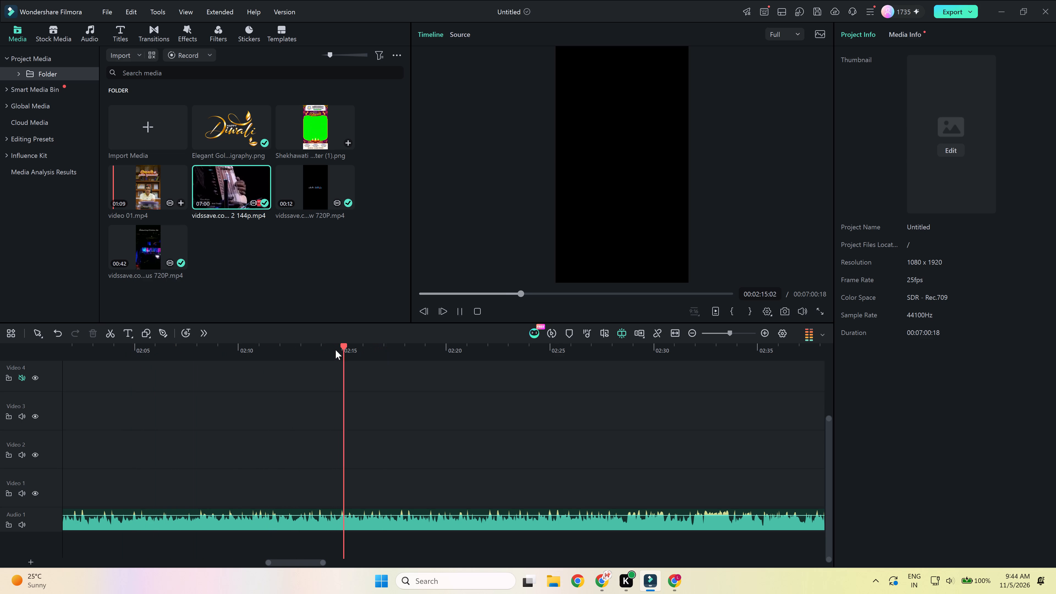
pyautogui.click(392, 353)
pyautogui.click(460, 358)
pyautogui.click(478, 355)
pyautogui.click(553, 366)
# Sample further points of the song from about 02:28 through 02:41 and 03:25 to the short quiet dip near 03:35.
pyautogui.keyDown('ctrl'); pyautogui.scroll(-1, 585, 357); pyautogui.keyUp('ctrl')
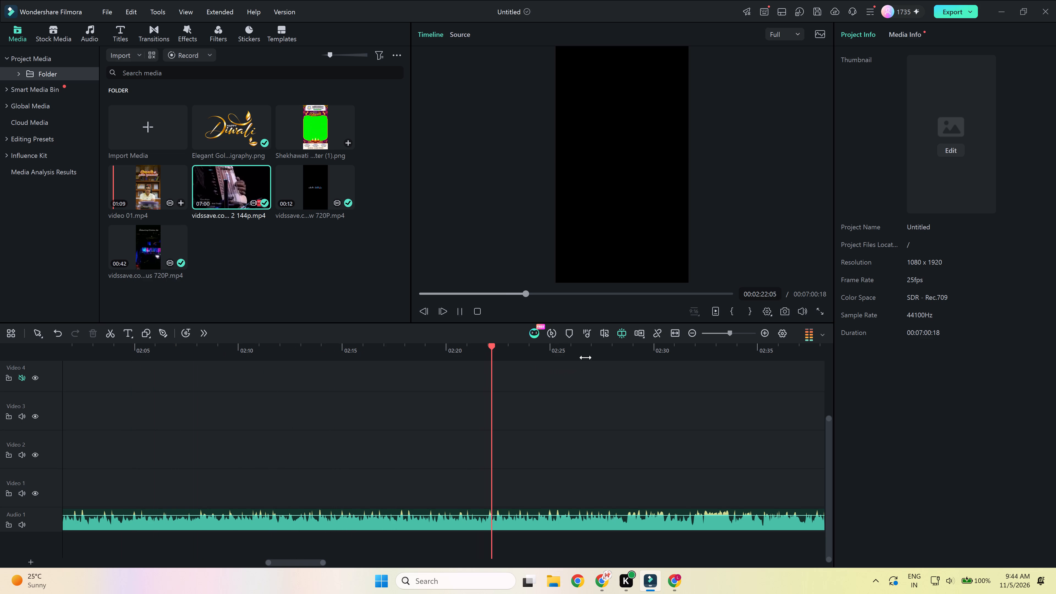
pyautogui.keyDown('ctrl'); pyautogui.scroll(-1, 586, 358); pyautogui.keyUp('ctrl')
pyautogui.click(563, 353)
pyautogui.click(535, 349)
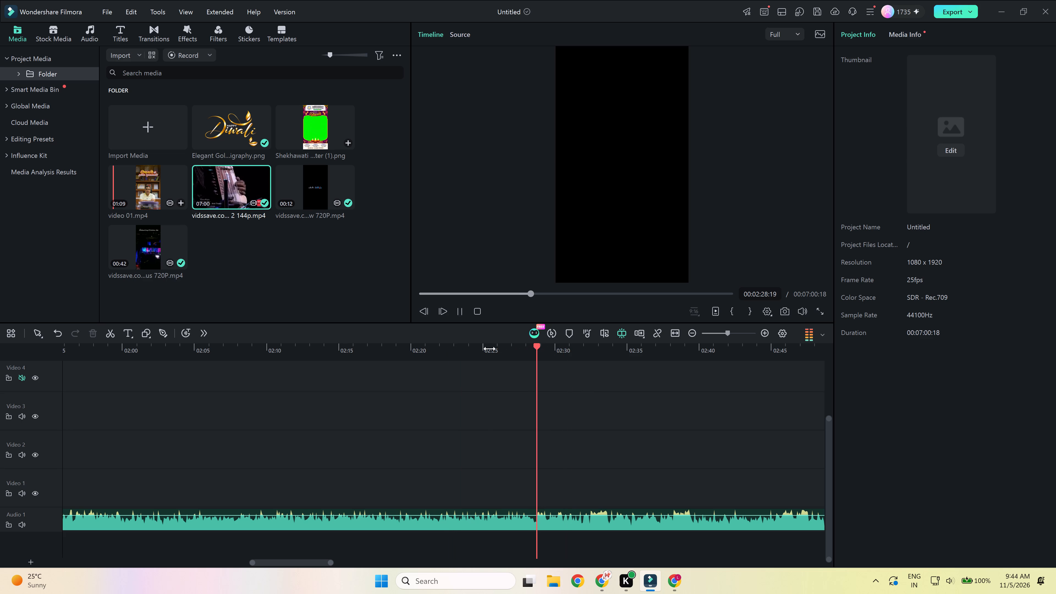
pyautogui.click(490, 349)
pyautogui.keyDown('ctrl'); pyautogui.scroll(-3, 547, 389); pyautogui.keyUp('ctrl')
pyautogui.click(569, 354)
pyautogui.keyDown('ctrl'); pyautogui.scroll(-2, 573, 352); pyautogui.keyUp('ctrl')
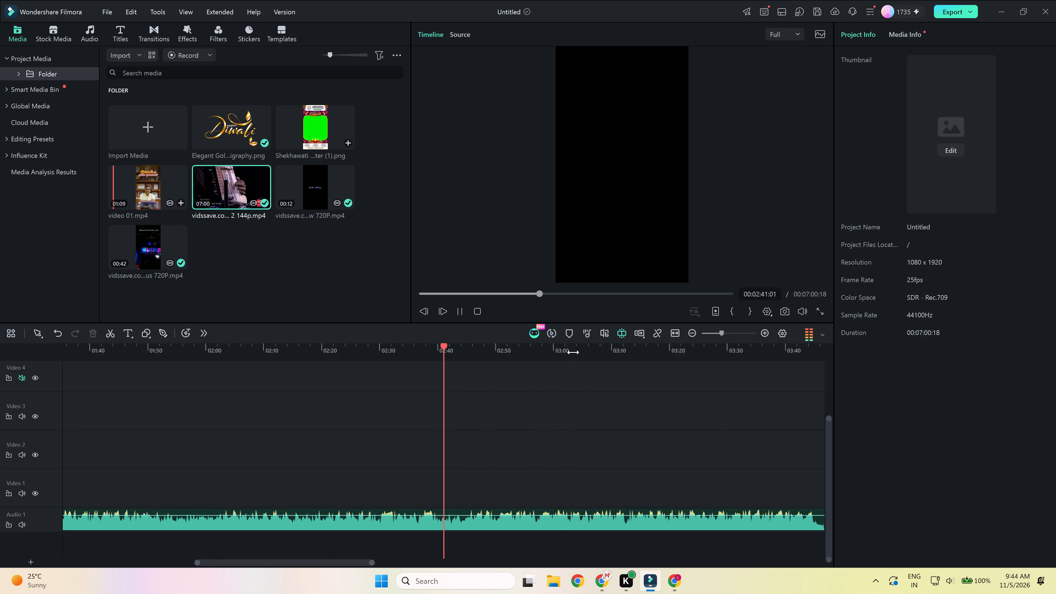
pyautogui.keyDown('ctrl'); pyautogui.scroll(-1, 573, 352); pyautogui.keyUp('ctrl')
pyautogui.scroll(-4, 620, 354)
pyautogui.keyDown('ctrl'); pyautogui.scroll(3, 620, 354); pyautogui.keyUp('ctrl')
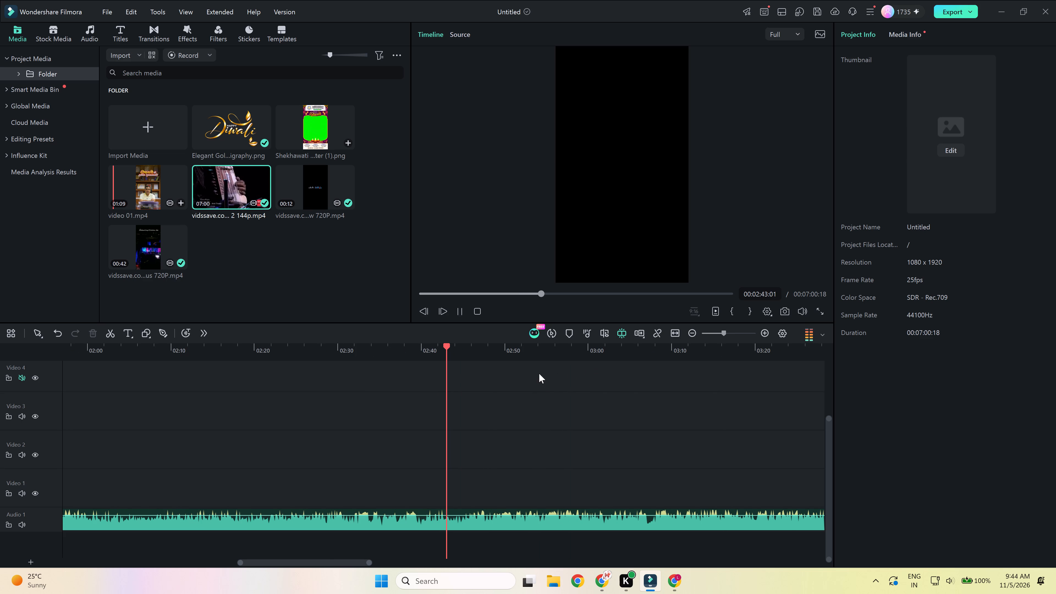
pyautogui.click(512, 352)
pyautogui.keyDown('ctrl'); pyautogui.scroll(-3, 557, 368); pyautogui.keyUp('ctrl')
pyautogui.click(611, 351)
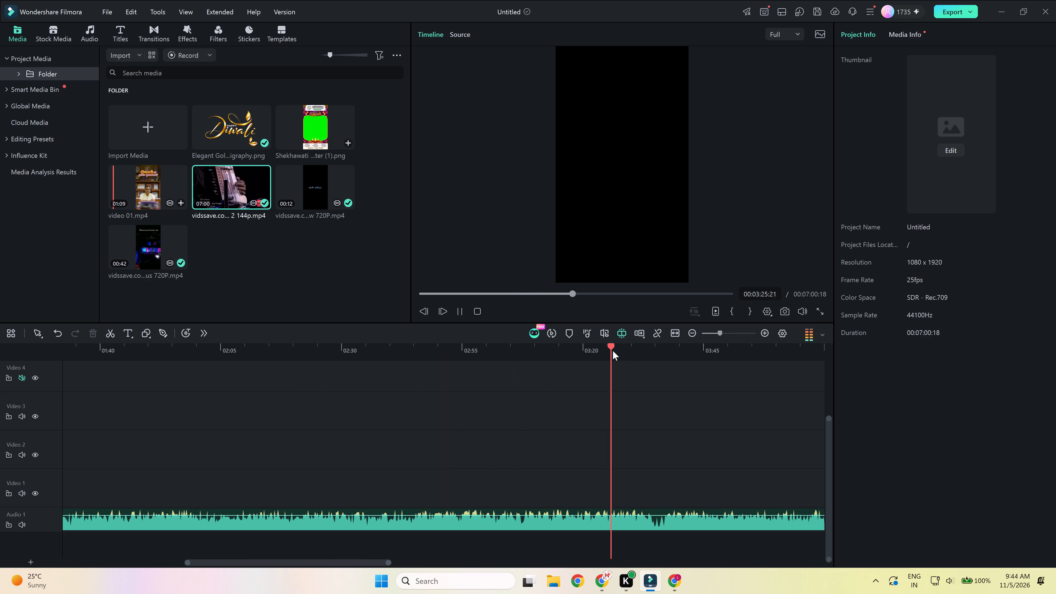
pyautogui.click(639, 349)
pyautogui.click(659, 348)
# Split the Chaudhary song on Audio 1 at 03:34:01, where the short quiet dip begins.
pyautogui.keyDown('ctrl'); pyautogui.scroll(-4, 662, 355); pyautogui.keyUp('ctrl')
pyautogui.keyDown('ctrl'); pyautogui.scroll(8, 472, 399); pyautogui.keyUp('ctrl')
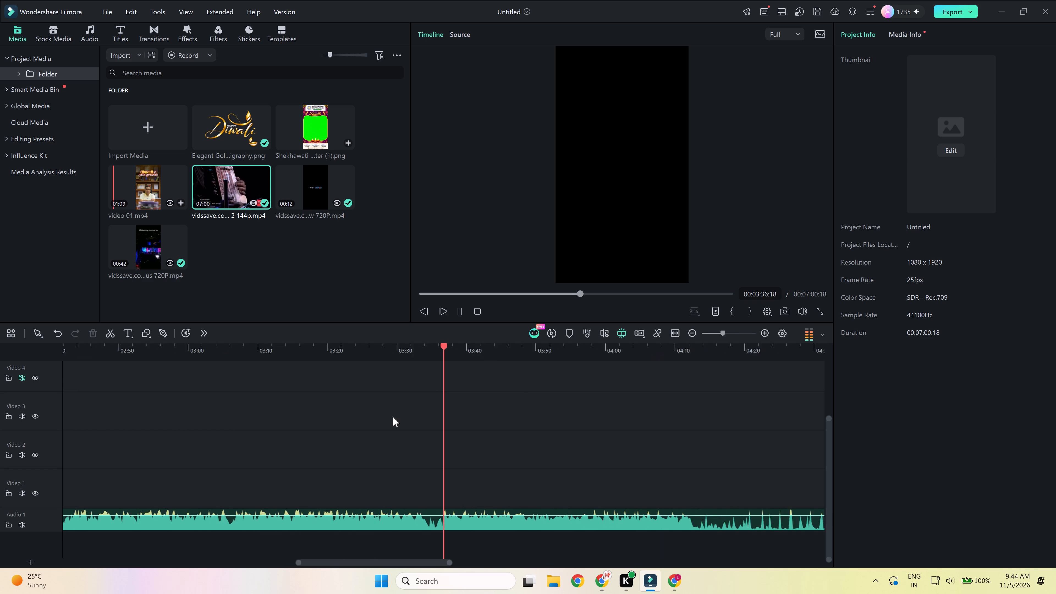
pyautogui.keyDown('ctrl'); pyautogui.scroll(2, 393, 417); pyautogui.keyUp('ctrl')
pyautogui.click(387, 348)
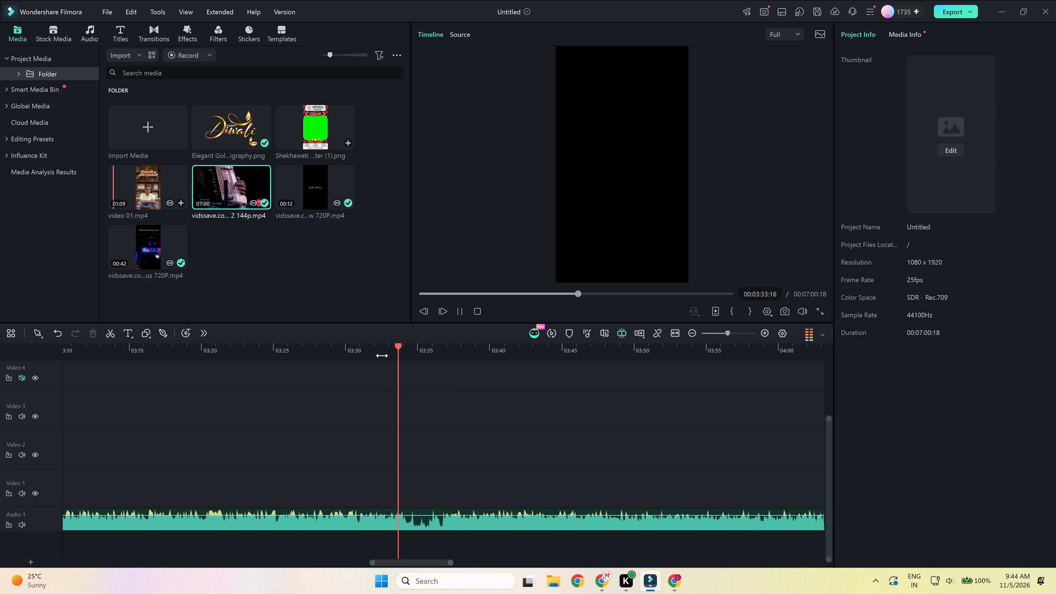
pyautogui.hotkey('ctrl', 'x')
pyautogui.click(411, 529)
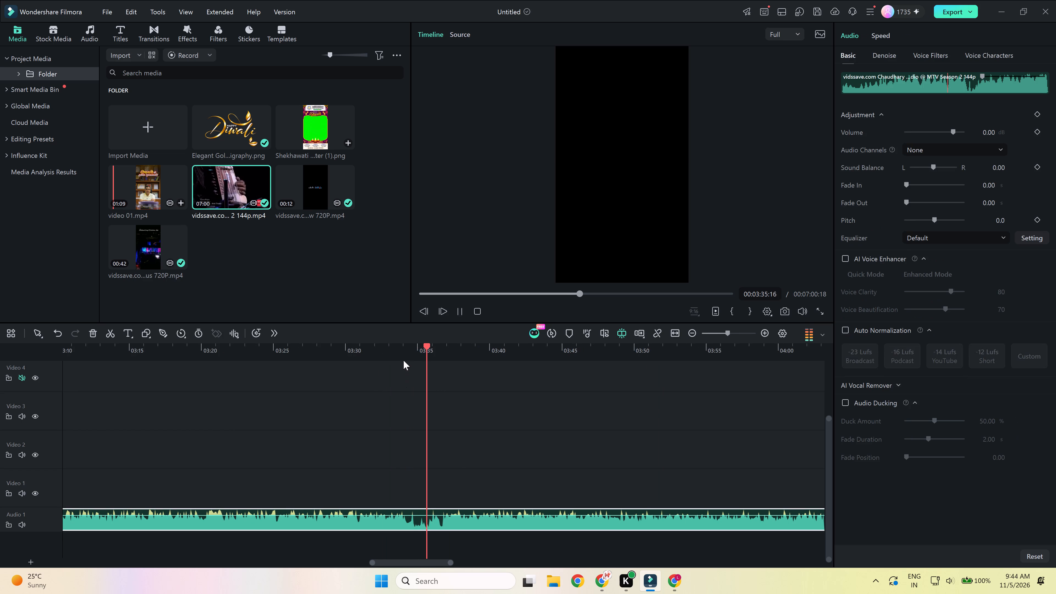
pyautogui.moveTo(398, 349); pyautogui.dragTo(391, 350)
pyautogui.click(418, 352)
pyautogui.moveTo(417, 351); pyautogui.dragTo(401, 351)
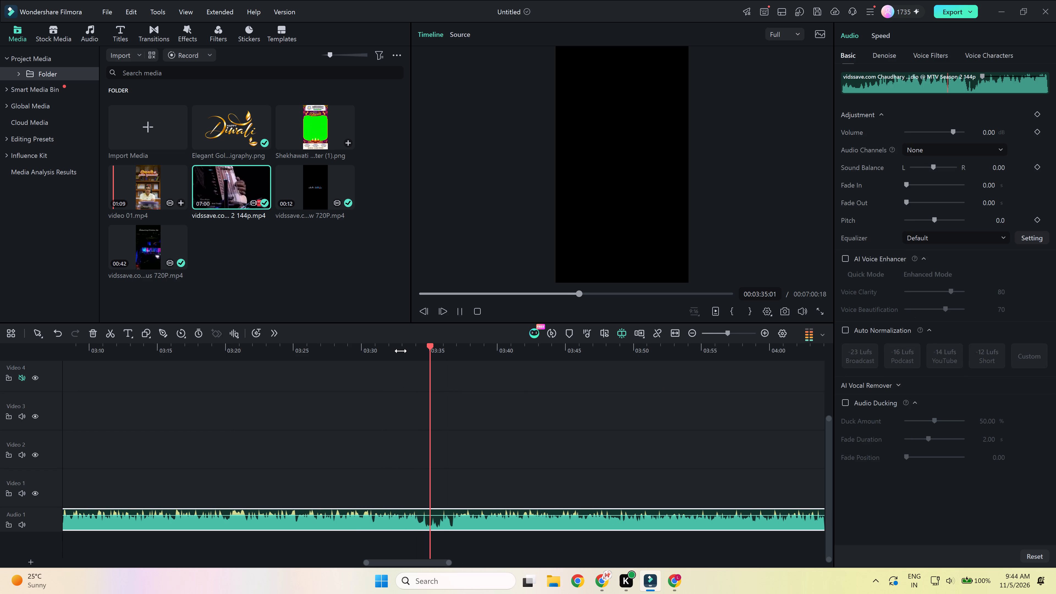
pyautogui.press('x')
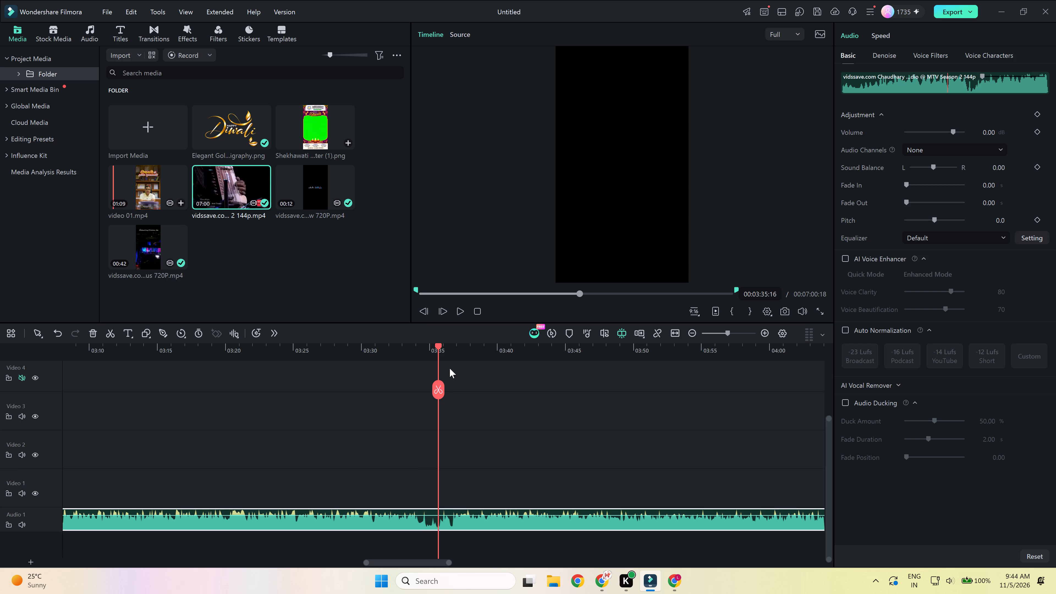
pyautogui.moveTo(439, 346); pyautogui.dragTo(416, 351)
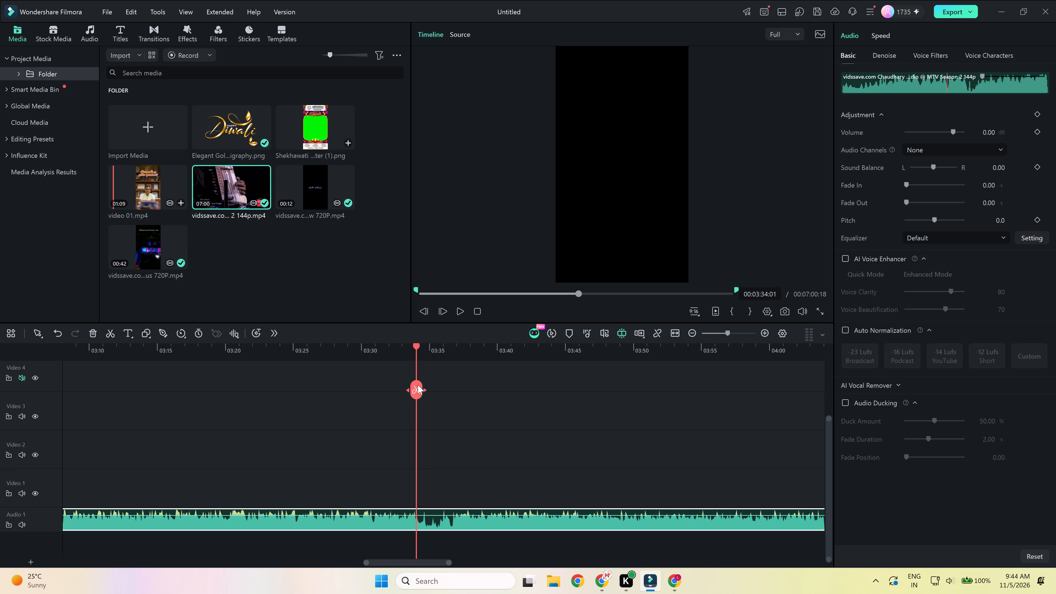
pyautogui.click(418, 385)
# Delete the part of the song before the cut.
pyautogui.click(360, 549)
pyautogui.click(364, 526)
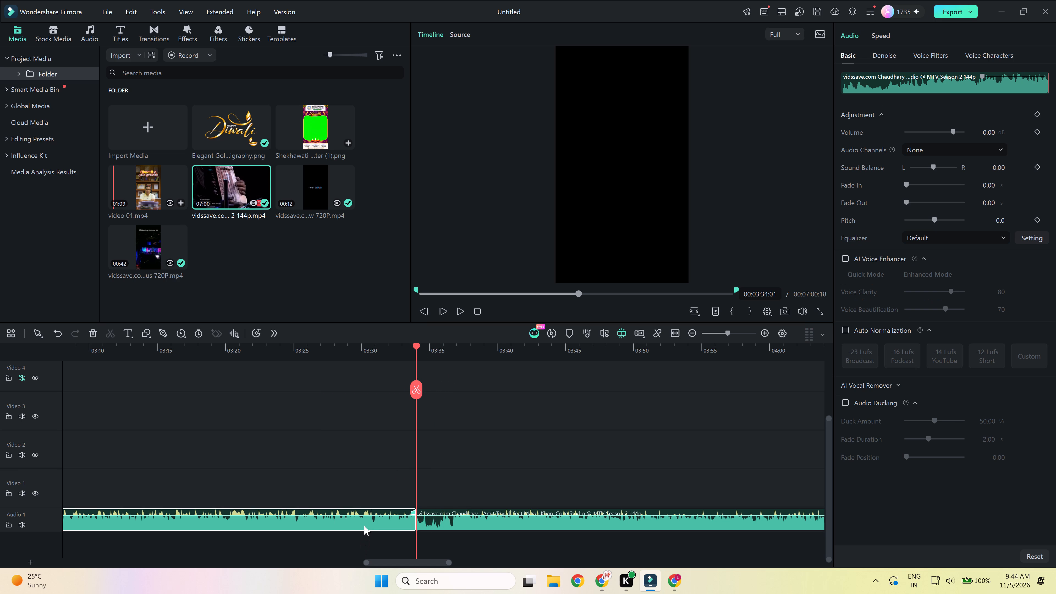
pyautogui.hotkey('shift', 'Delete')
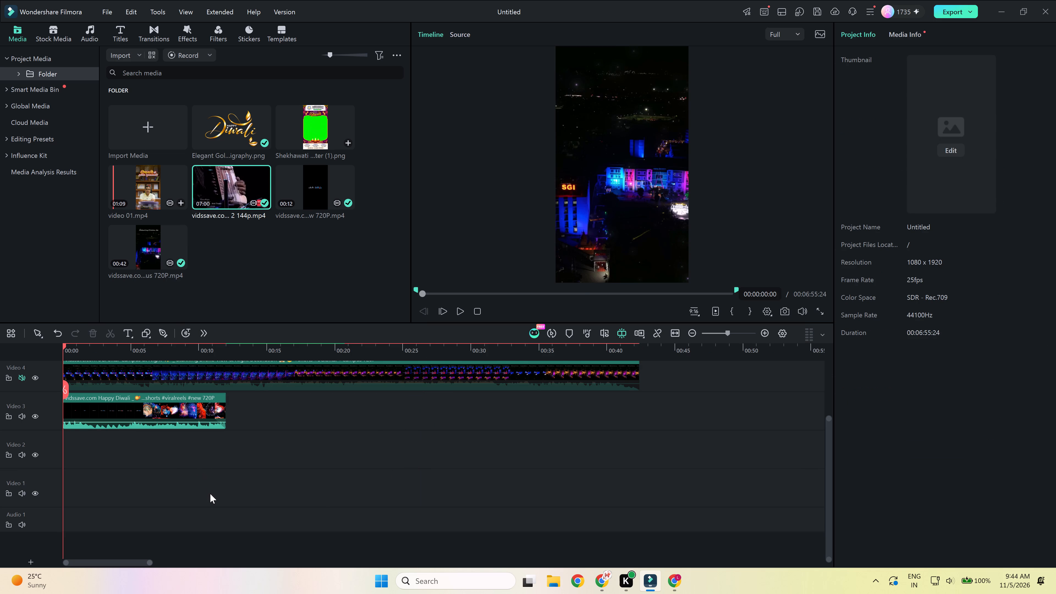
# Check the opening of the remaining song clip by ear and move the clip on Audio 1 to the start of the timeline.
pyautogui.keyDown('ctrl'); pyautogui.scroll(-8, 210, 482); pyautogui.keyUp('ctrl')
pyautogui.keyDown('ctrl'); pyautogui.scroll(-6, 226, 511); pyautogui.keyUp('ctrl')
pyautogui.moveTo(346, 527); pyautogui.dragTo(332, 515)
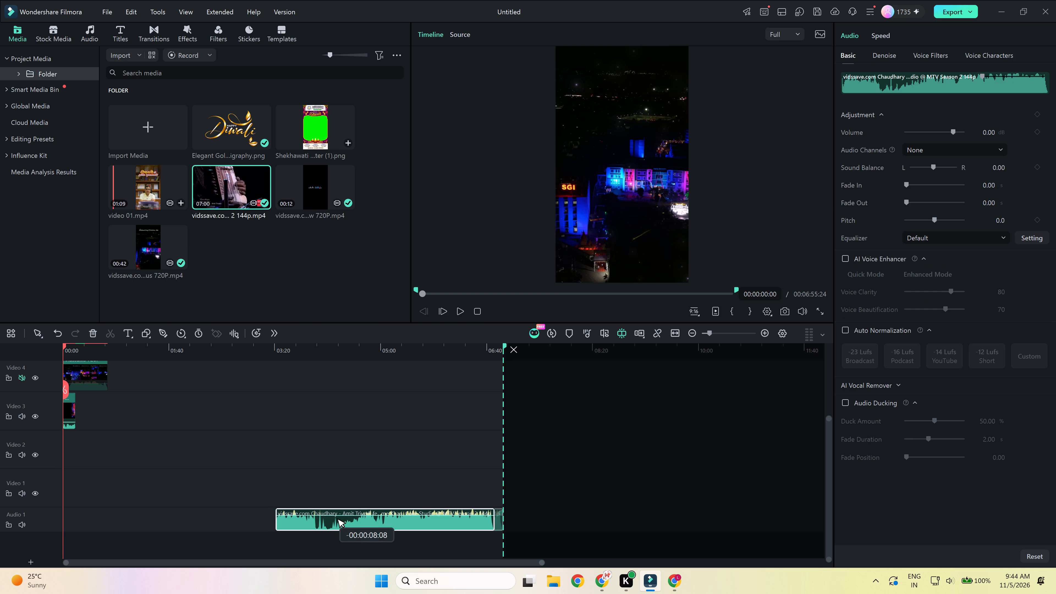
pyautogui.moveTo(332, 515); pyautogui.dragTo(330, 512)
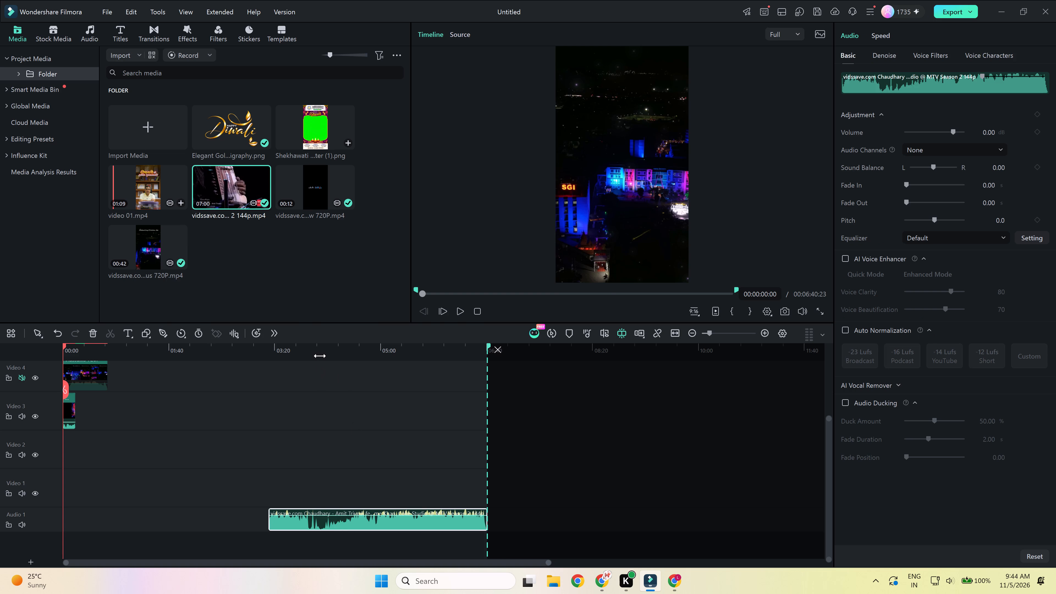
pyautogui.click(320, 356)
pyautogui.press('space')
pyautogui.click(275, 352)
pyautogui.press('space')
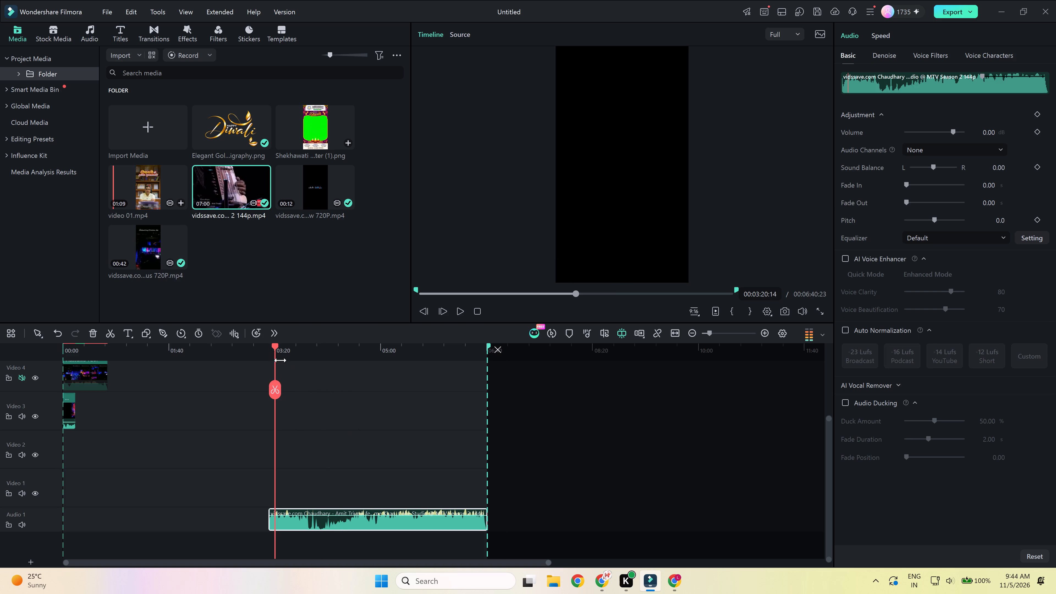
pyautogui.press('space')
pyautogui.moveTo(302, 526); pyautogui.dragTo(72, 397)
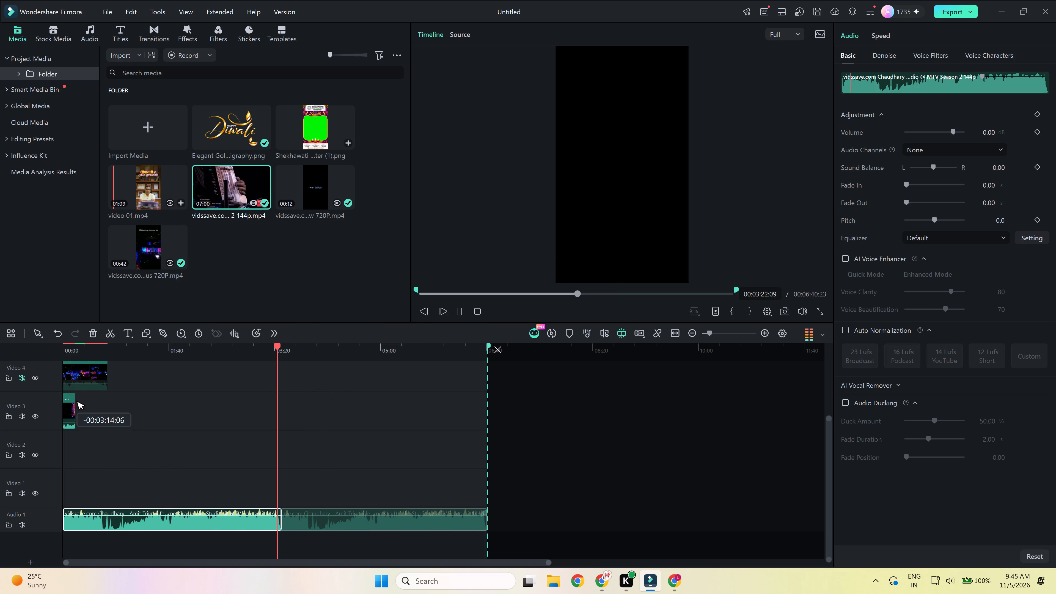
pyautogui.moveTo(72, 397); pyautogui.dragTo(99, 378)
# Clear the marked in-and-out range that ends at the song's end.
pyautogui.moveTo(74, 353); pyautogui.dragTo(258, 357)
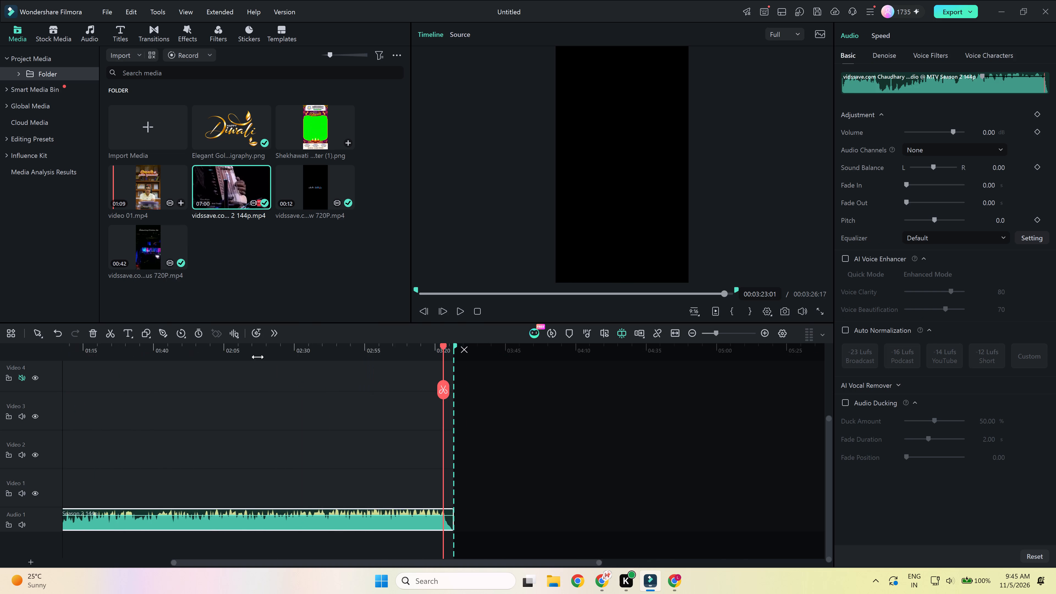
pyautogui.moveTo(258, 357); pyautogui.dragTo(284, 363)
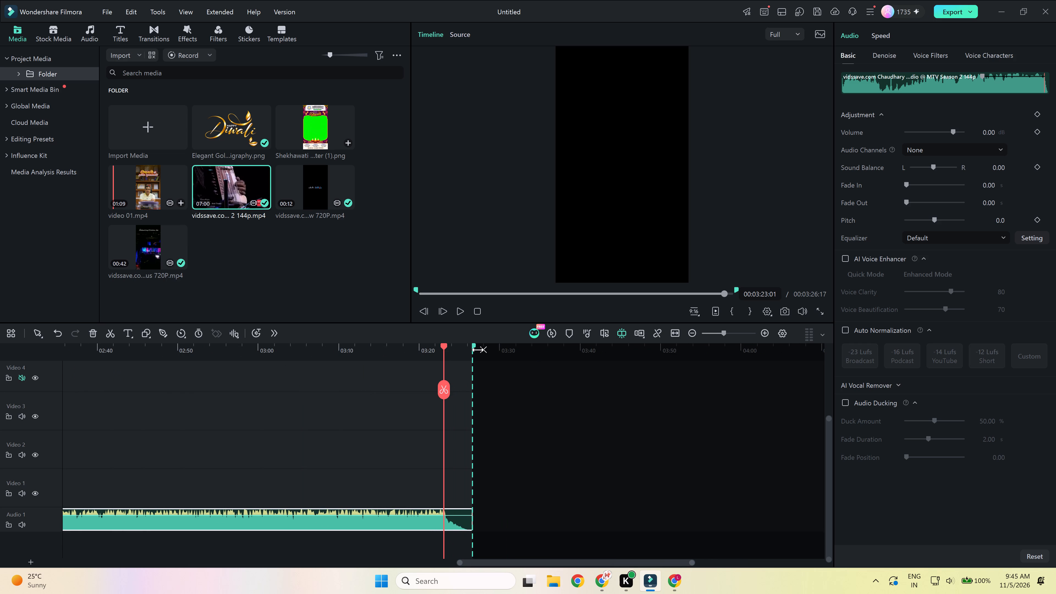
pyautogui.click(484, 348)
# Mute the Video 3 track holding the Happy Diwali intro and play the project from the beginning with the trimmed song.
pyautogui.moveTo(444, 348); pyautogui.dragTo(12, 413)
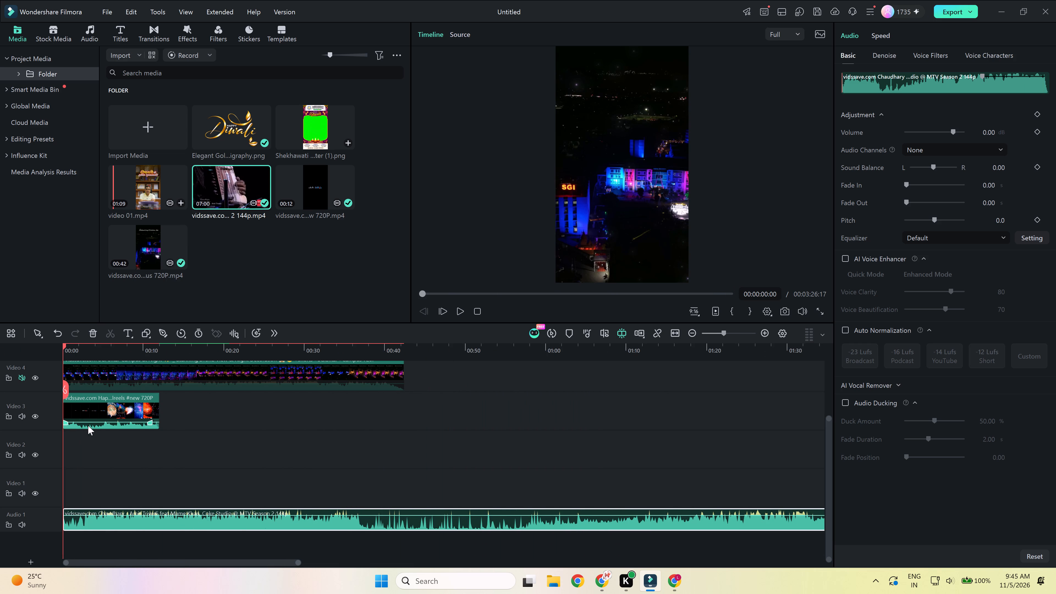
pyautogui.click(21, 416)
pyautogui.press('space')
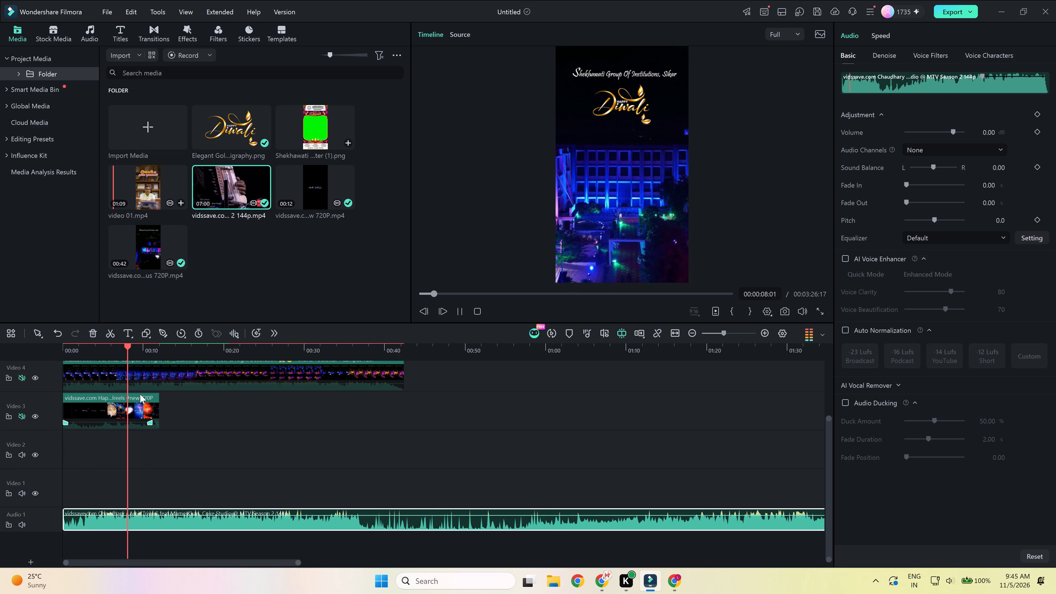
pyautogui.scroll(5, 99, 402)
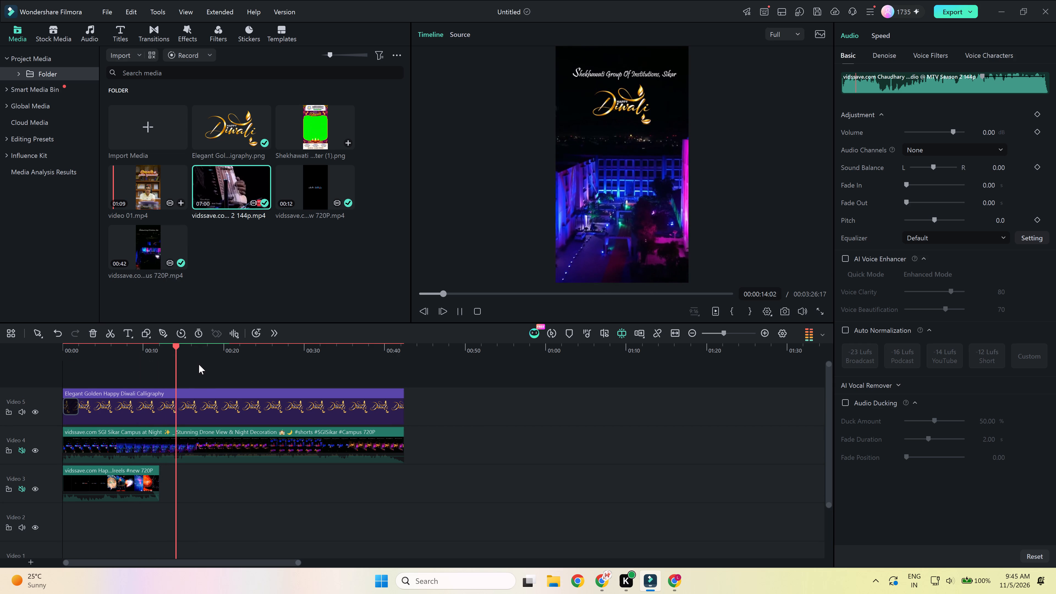
# Preview the Happy Diwali intro clip on its own and replay the opening of the timeline for comparison.
pyautogui.press('space')
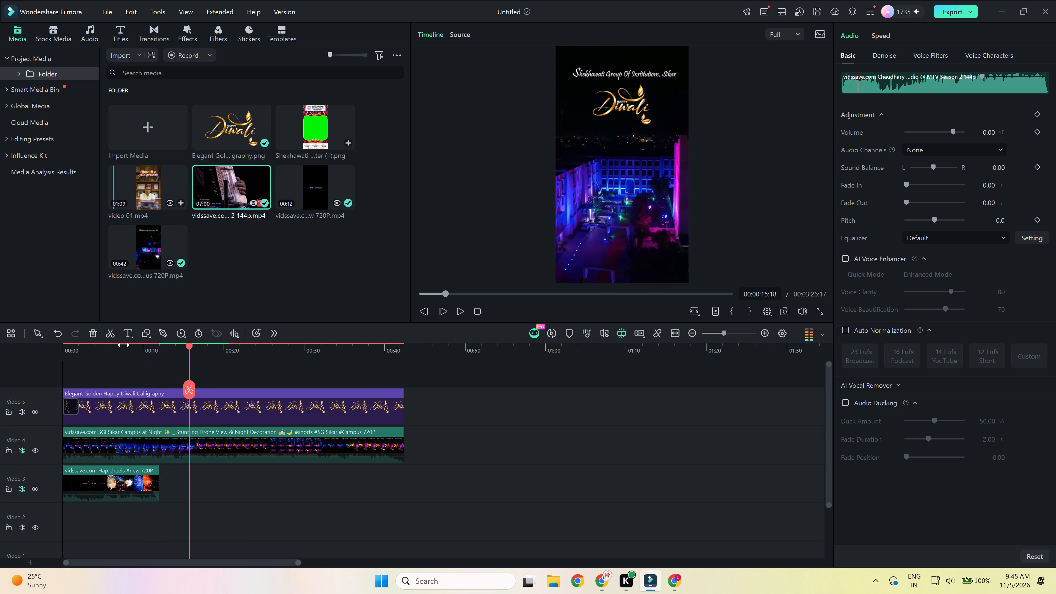
pyautogui.moveTo(81, 350); pyautogui.dragTo(76, 350)
pyautogui.moveTo(80, 348); pyautogui.dragTo(48, 350)
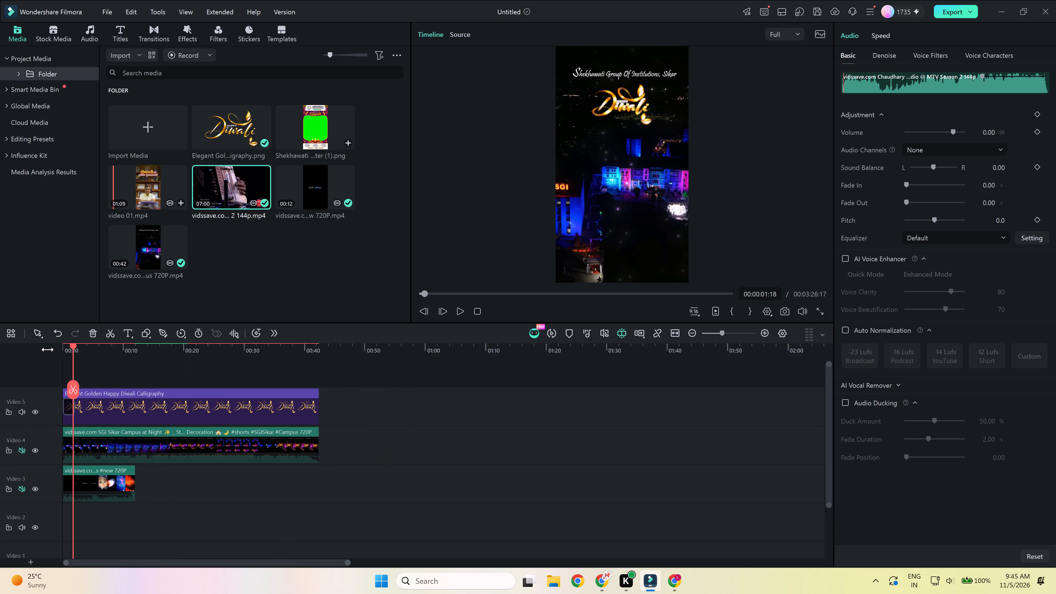
pyautogui.moveTo(48, 350); pyautogui.dragTo(60, 350)
pyautogui.moveTo(72, 346); pyautogui.dragTo(12, 343)
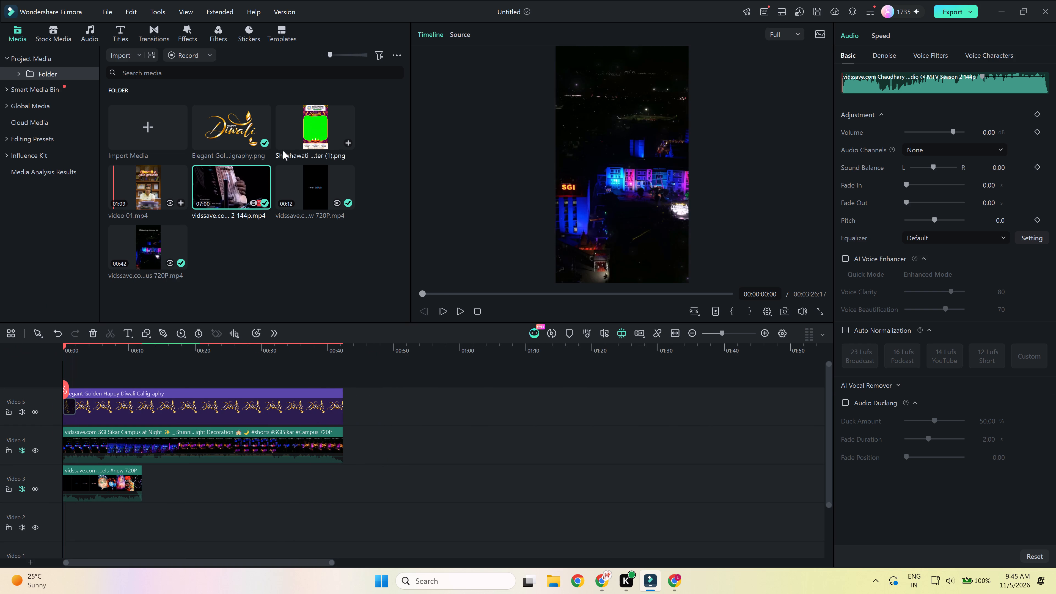
pyautogui.doubleClick(309, 188)
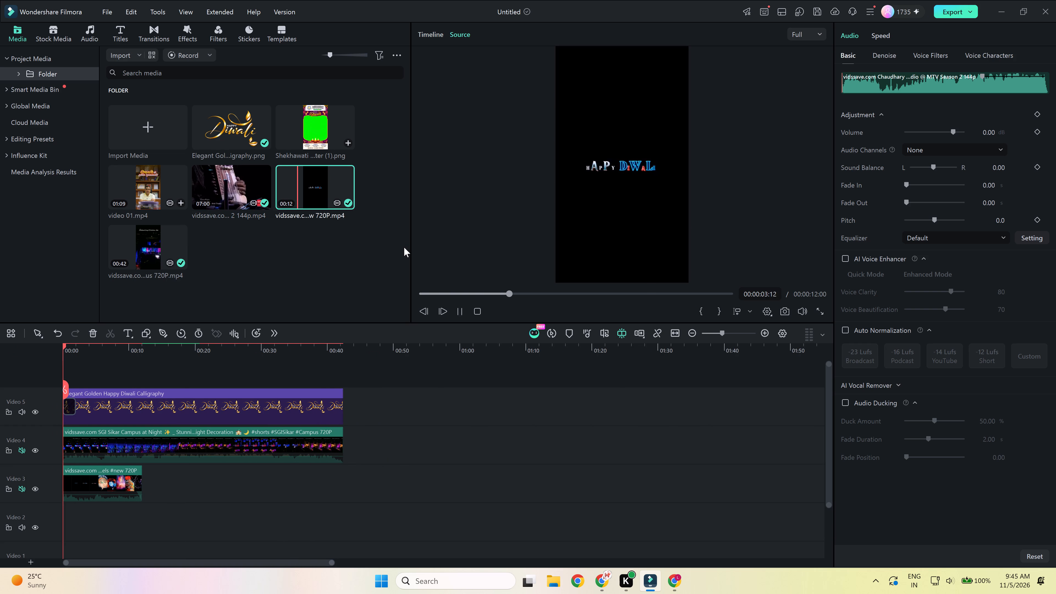
pyautogui.click(75, 345)
pyautogui.press('space')
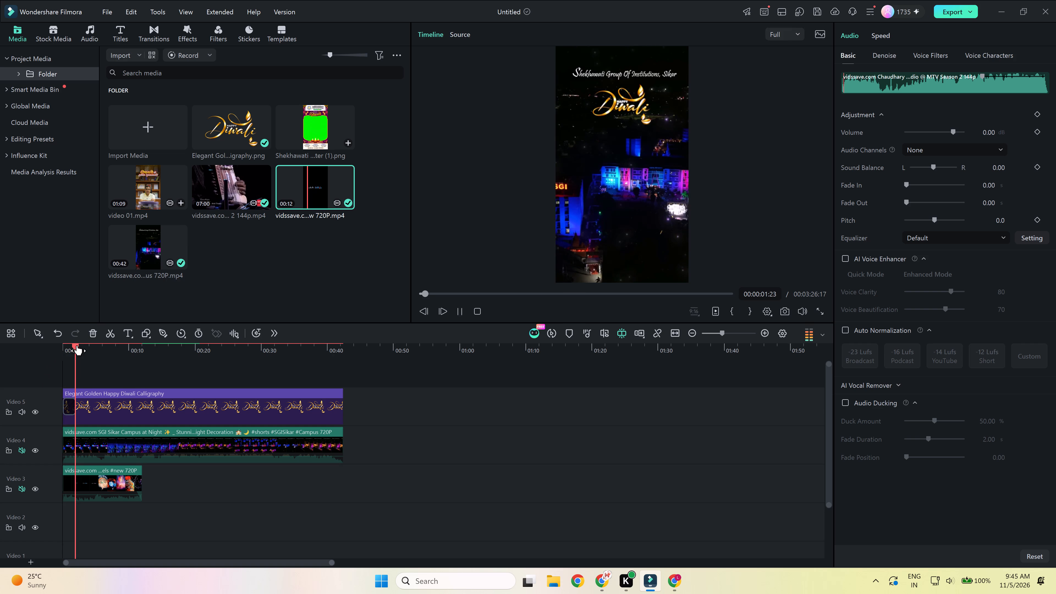
pyautogui.moveTo(77, 345); pyautogui.dragTo(37, 347)
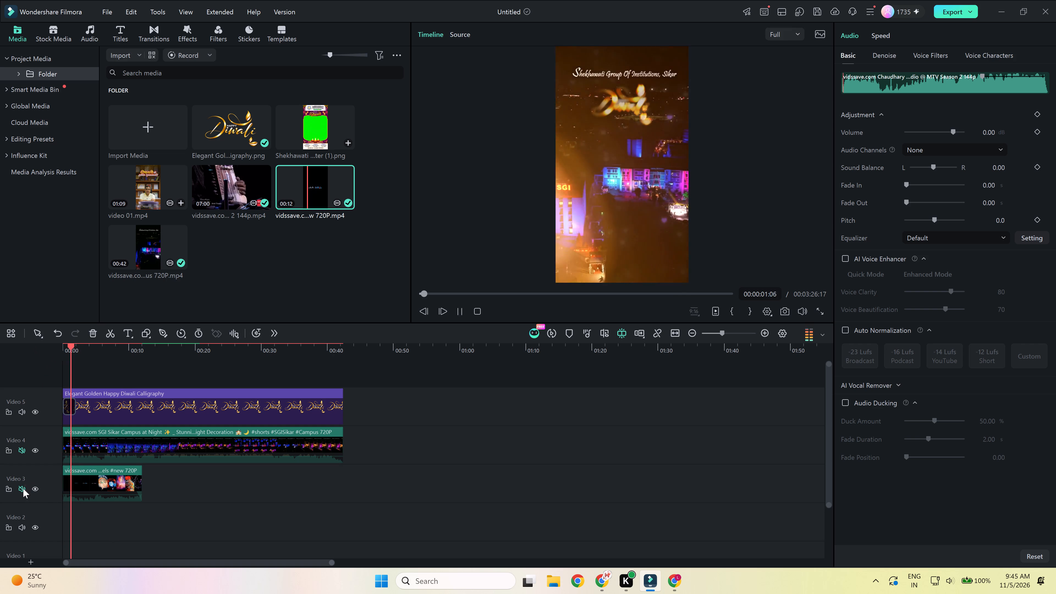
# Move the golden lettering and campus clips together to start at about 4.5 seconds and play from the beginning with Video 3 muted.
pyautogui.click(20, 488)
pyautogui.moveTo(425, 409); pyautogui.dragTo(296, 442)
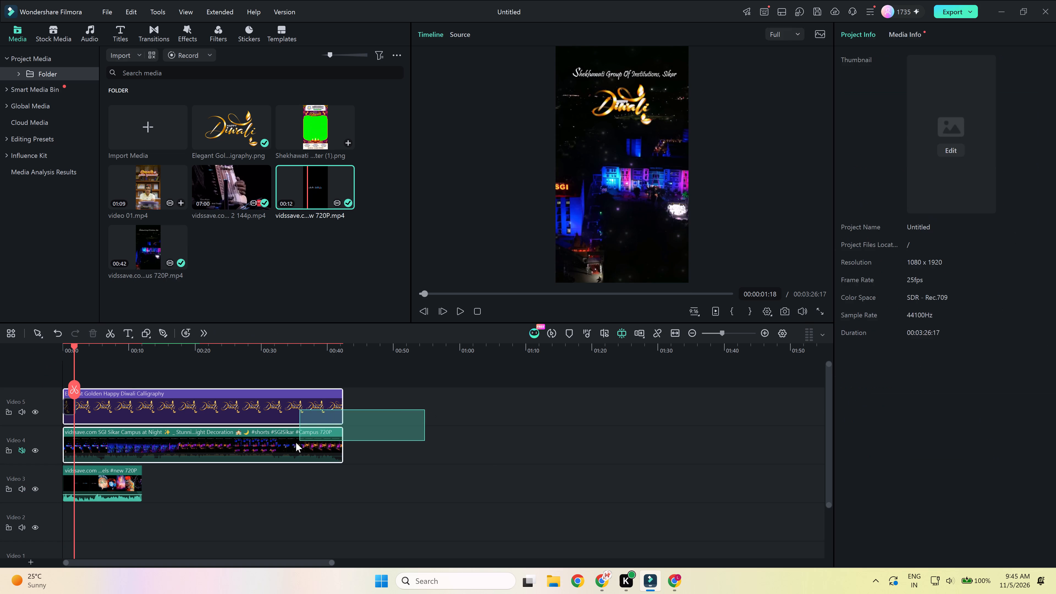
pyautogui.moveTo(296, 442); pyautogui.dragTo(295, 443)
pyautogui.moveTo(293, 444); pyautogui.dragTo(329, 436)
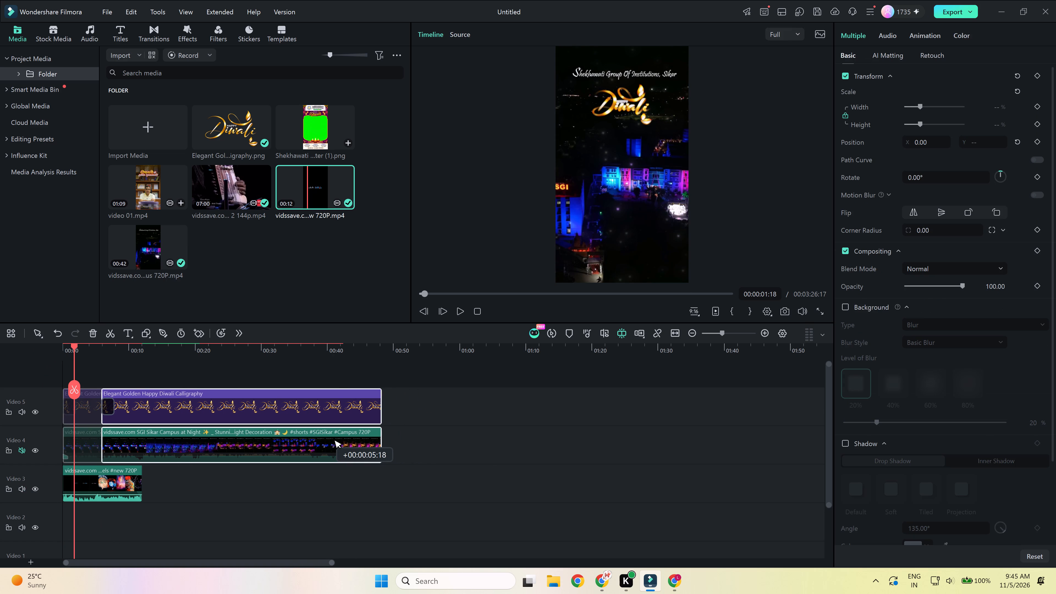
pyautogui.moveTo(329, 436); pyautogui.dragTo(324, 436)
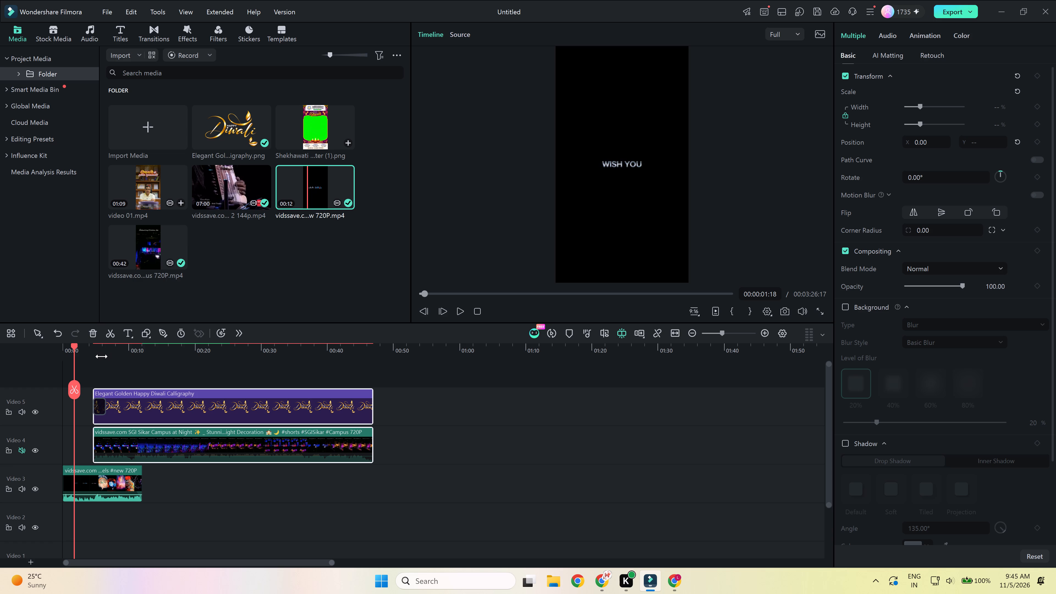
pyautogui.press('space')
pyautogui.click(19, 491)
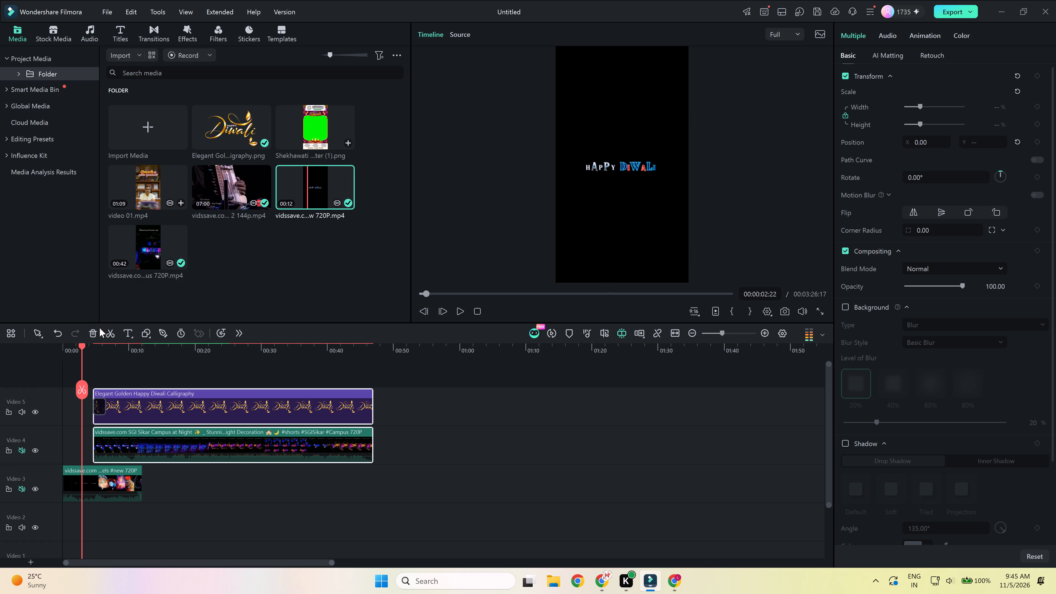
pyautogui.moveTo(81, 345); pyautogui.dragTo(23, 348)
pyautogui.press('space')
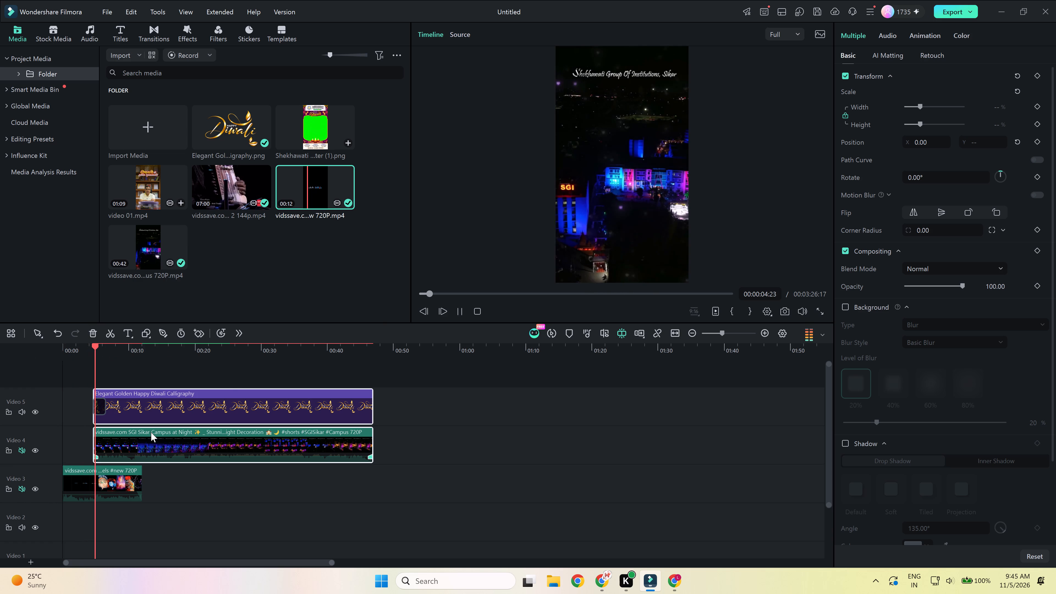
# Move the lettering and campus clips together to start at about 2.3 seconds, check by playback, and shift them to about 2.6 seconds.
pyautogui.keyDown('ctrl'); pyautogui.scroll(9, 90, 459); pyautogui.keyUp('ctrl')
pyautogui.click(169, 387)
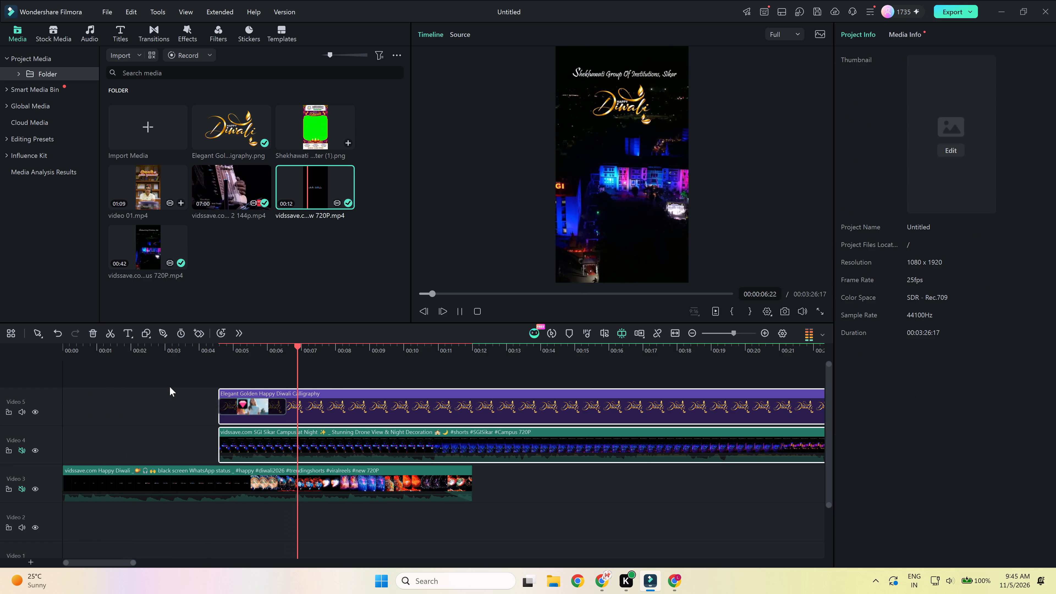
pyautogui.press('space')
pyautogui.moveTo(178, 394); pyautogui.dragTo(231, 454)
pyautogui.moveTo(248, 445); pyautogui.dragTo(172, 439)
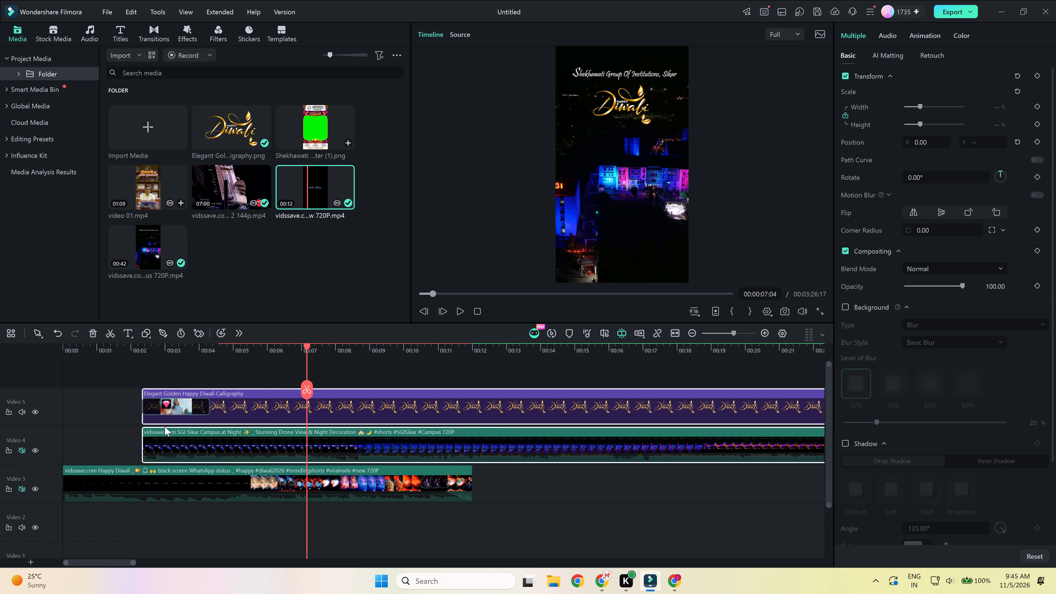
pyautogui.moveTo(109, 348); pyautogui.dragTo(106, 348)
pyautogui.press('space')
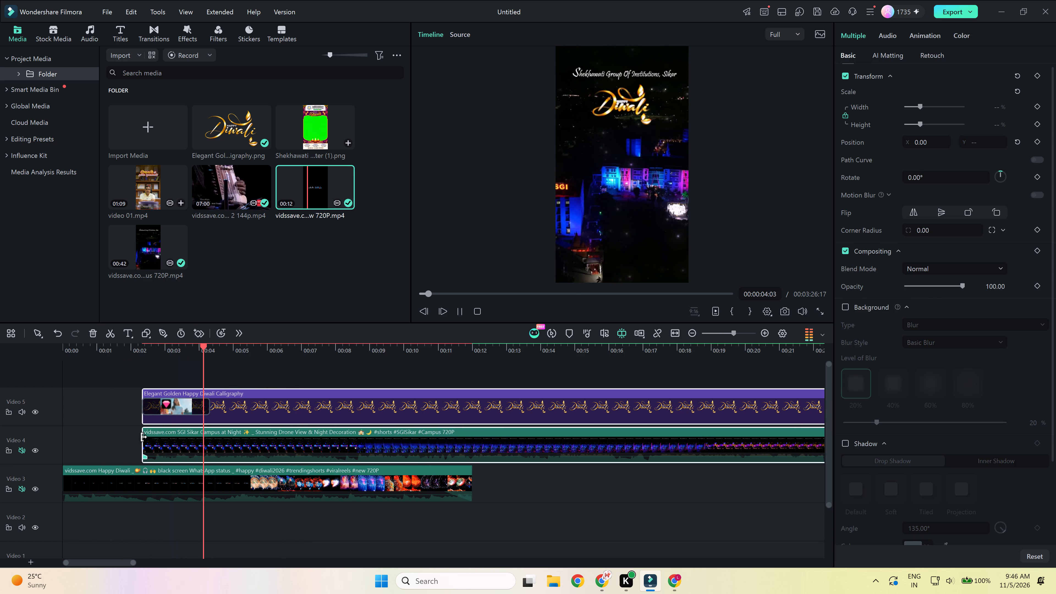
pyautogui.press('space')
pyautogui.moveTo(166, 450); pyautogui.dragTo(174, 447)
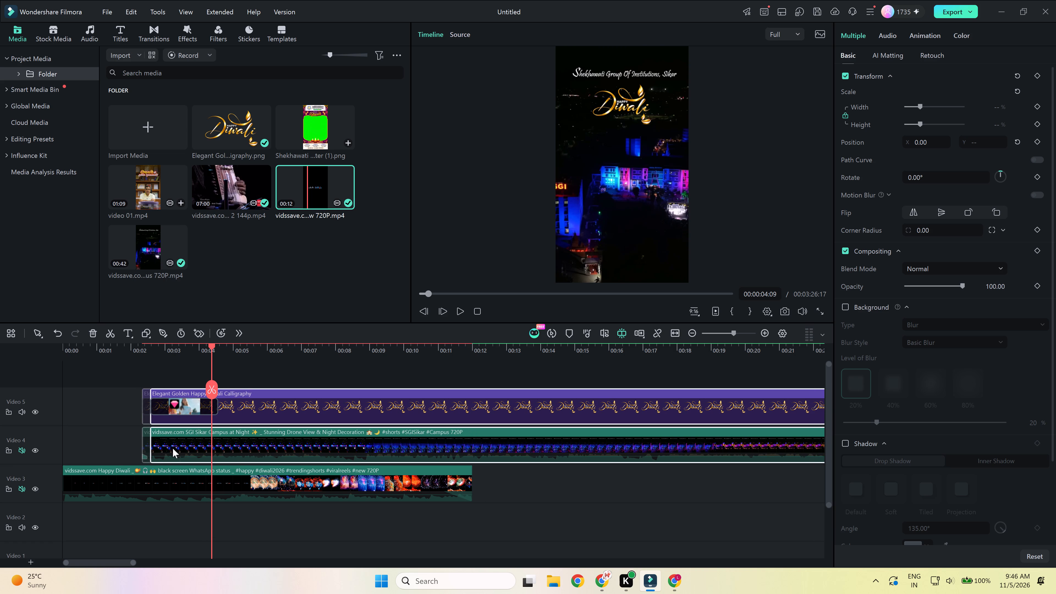
# Shift the song clip on Audio 1 about 0.7 seconds later and extend its front edge back to the timeline start.
pyautogui.scroll(-4, 174, 527)
pyautogui.moveTo(163, 521); pyautogui.dragTo(186, 520)
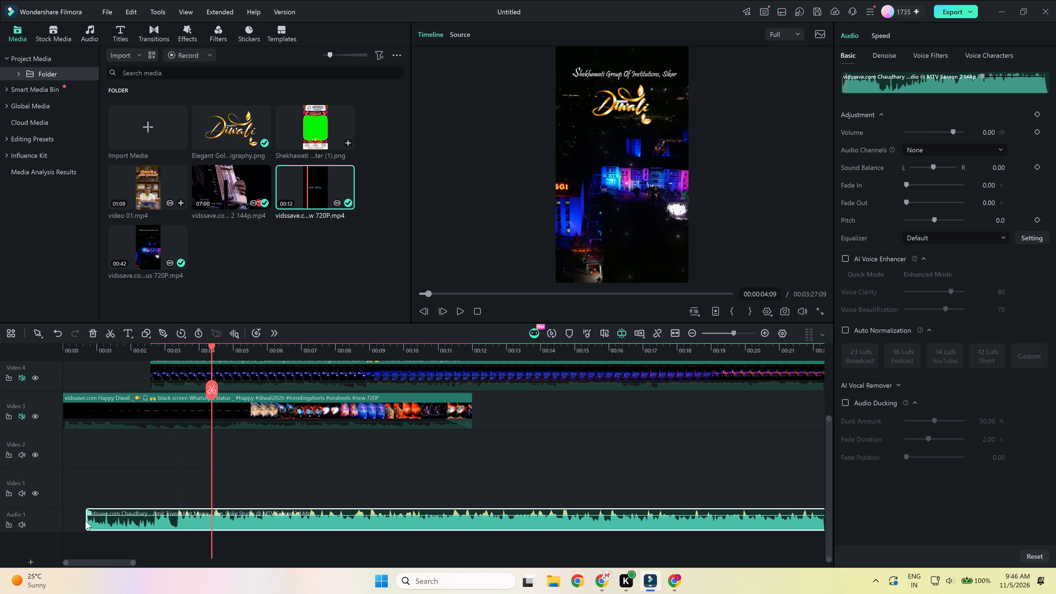
pyautogui.moveTo(87, 521); pyautogui.dragTo(0, 513)
# Play the project from the beginning to check the song's extended opening by ear.
pyautogui.press('space')
pyautogui.press('space')
pyautogui.press('space')
pyautogui.press('space')
pyautogui.press('space')
pyautogui.press('space')
pyautogui.press('space')
pyautogui.press('space')
pyautogui.press('space')
pyautogui.press('space')
pyautogui.press('space')
pyautogui.press('space')
pyautogui.press('space')
pyautogui.press('space')
pyautogui.press('space')
pyautogui.press('space')
pyautogui.press('space')
pyautogui.press('space')
pyautogui.press('space')
pyautogui.press('space')
pyautogui.click(83, 346)
pyautogui.moveTo(84, 345); pyautogui.dragTo(80, 346)
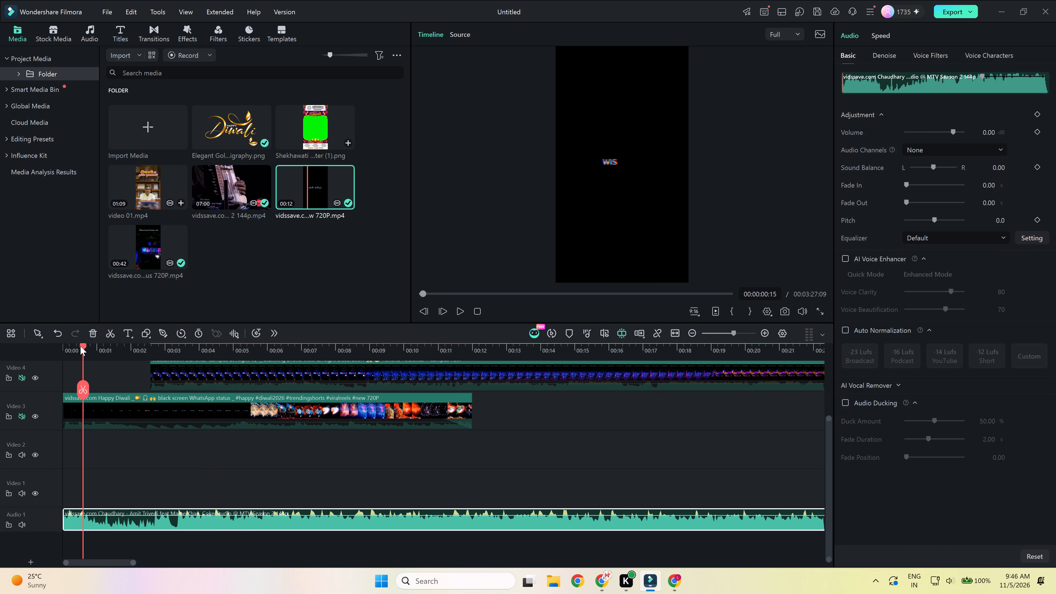
pyautogui.moveTo(80, 346); pyautogui.dragTo(27, 354)
pyautogui.press('space')
pyautogui.press('space')
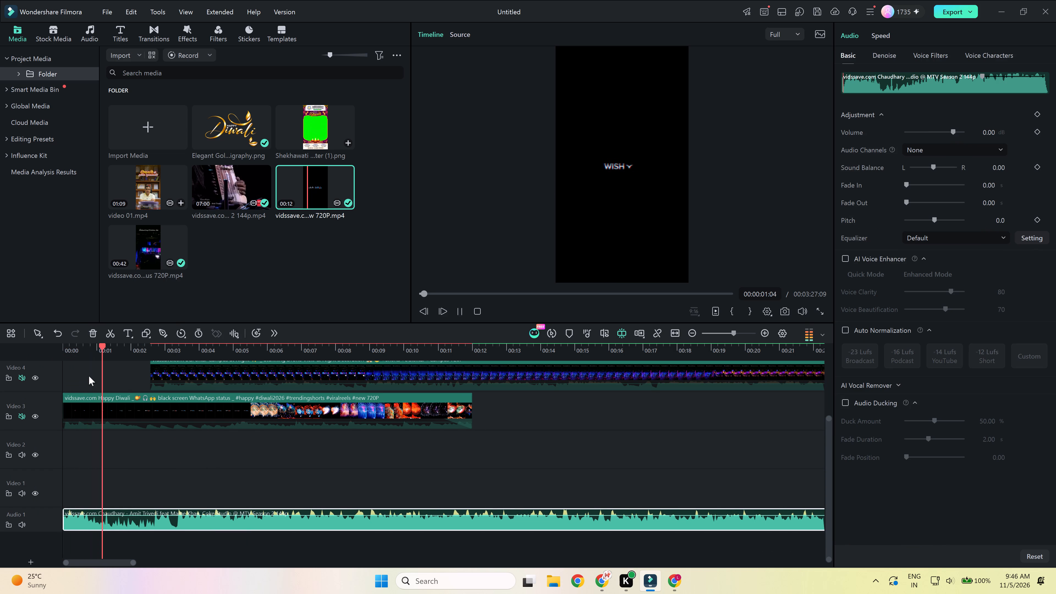
pyautogui.press('space')
# Trim about 0.4 seconds off the front of the song clip on Audio 1 and listen to its opening.
pyautogui.scroll(6, 68, 521)
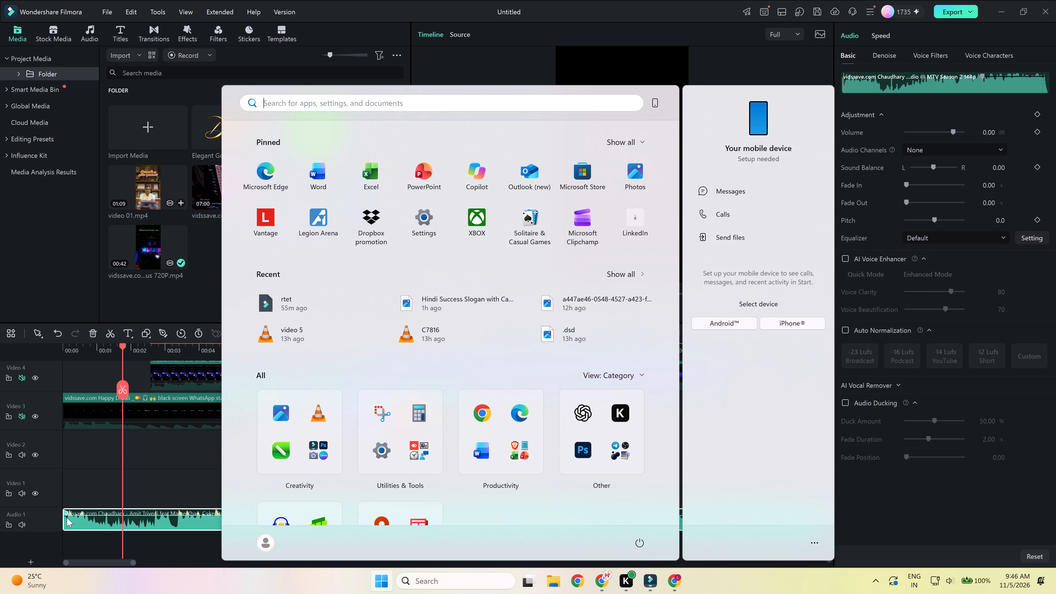
pyautogui.click(67, 518)
pyautogui.moveTo(65, 522); pyautogui.dragTo(78, 522)
pyautogui.click(84, 348)
pyautogui.press('space')
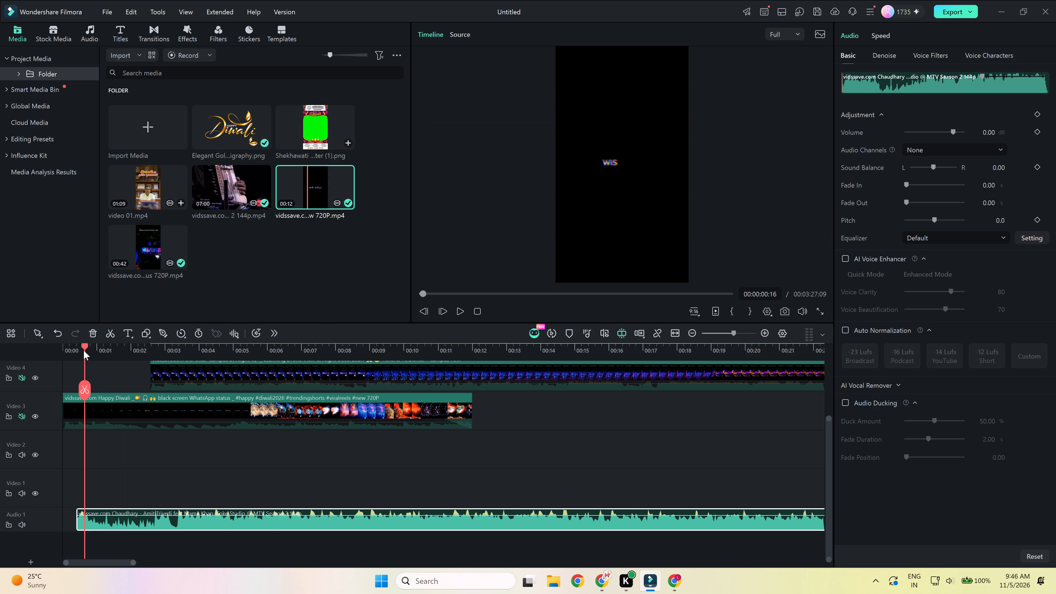
pyautogui.press('space')
pyautogui.moveTo(84, 352); pyautogui.dragTo(82, 352)
pyautogui.click(75, 352)
pyautogui.press('space')
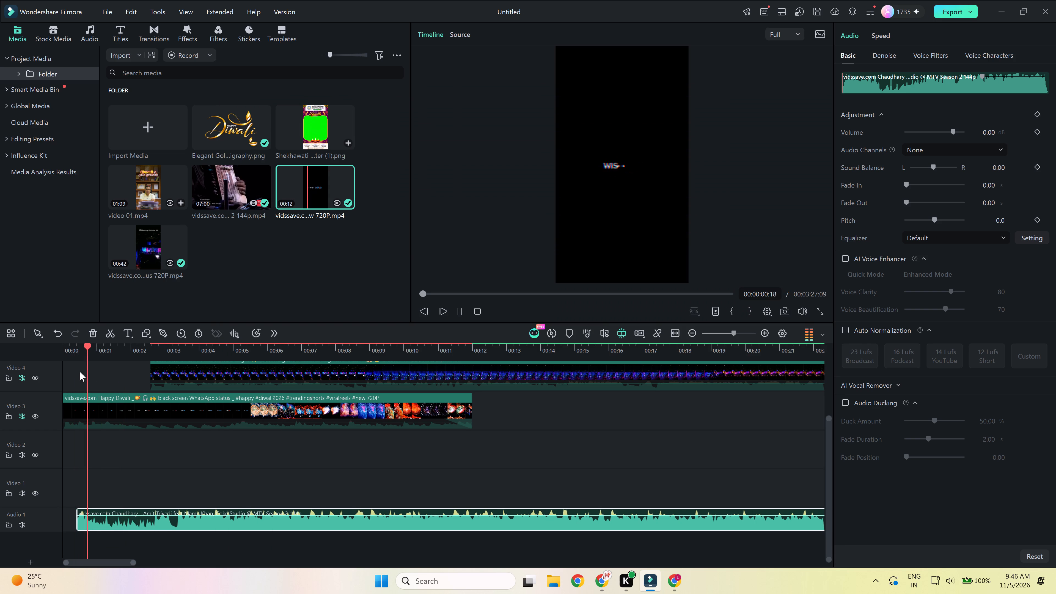
# Move the trimmed song clip to the start of Audio 1 and play the project from the beginning.
pyautogui.moveTo(108, 529); pyautogui.dragTo(50, 518)
pyautogui.click(68, 346)
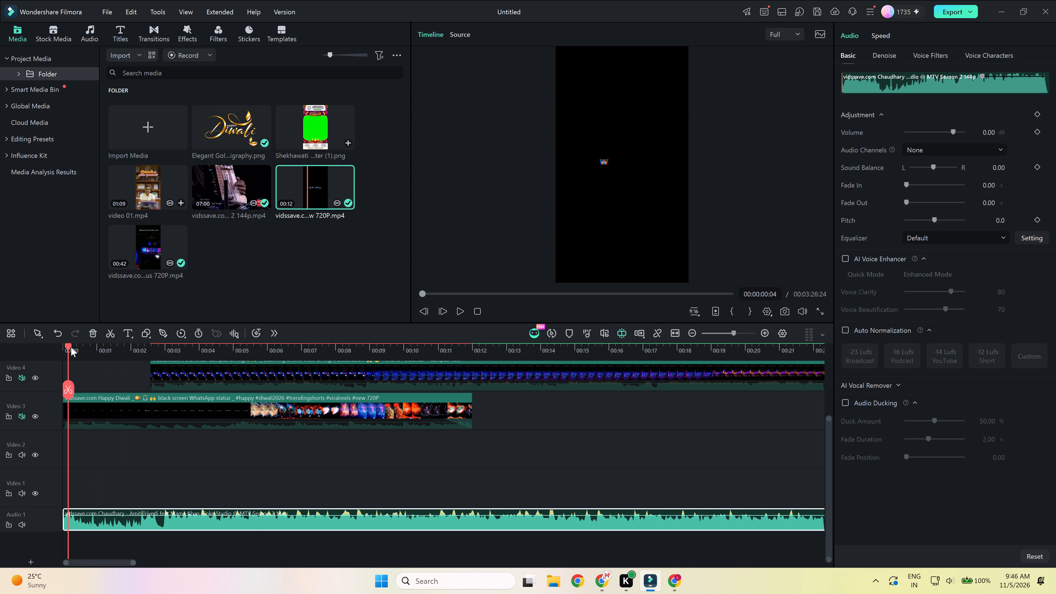
pyautogui.moveTo(71, 347); pyautogui.dragTo(37, 347)
pyautogui.press('space')
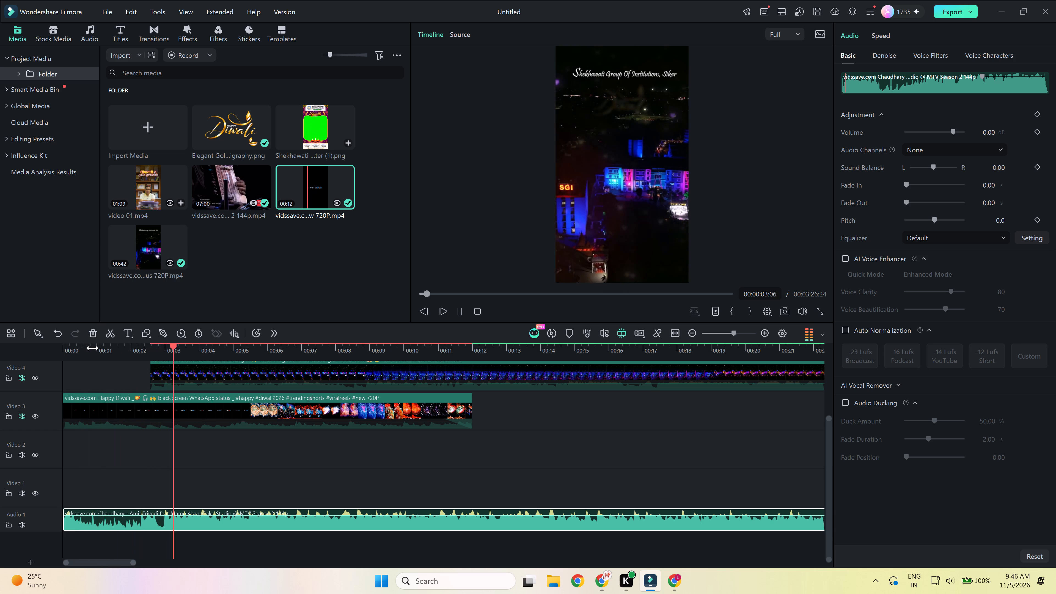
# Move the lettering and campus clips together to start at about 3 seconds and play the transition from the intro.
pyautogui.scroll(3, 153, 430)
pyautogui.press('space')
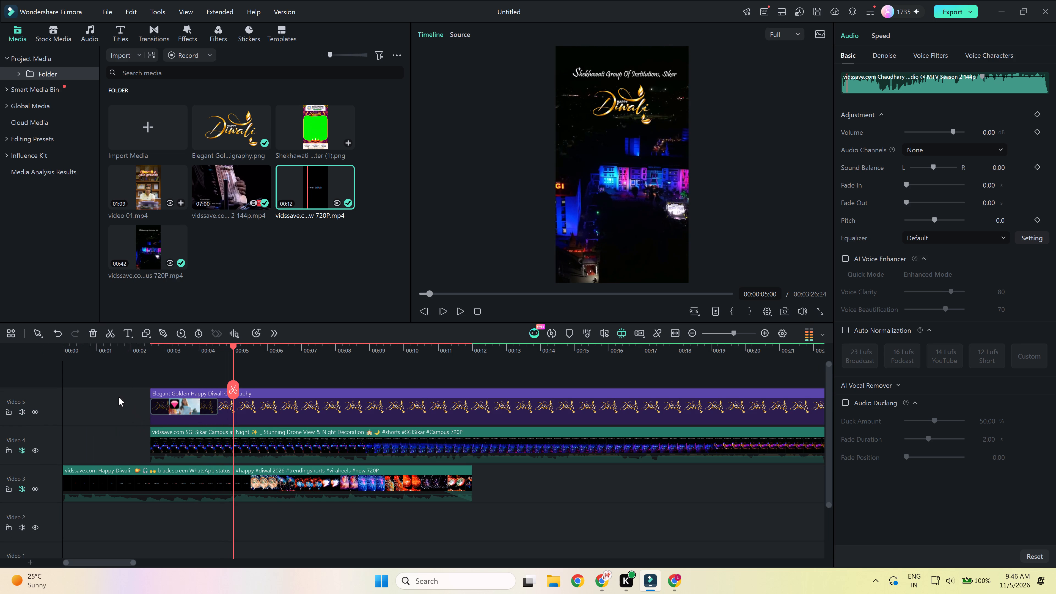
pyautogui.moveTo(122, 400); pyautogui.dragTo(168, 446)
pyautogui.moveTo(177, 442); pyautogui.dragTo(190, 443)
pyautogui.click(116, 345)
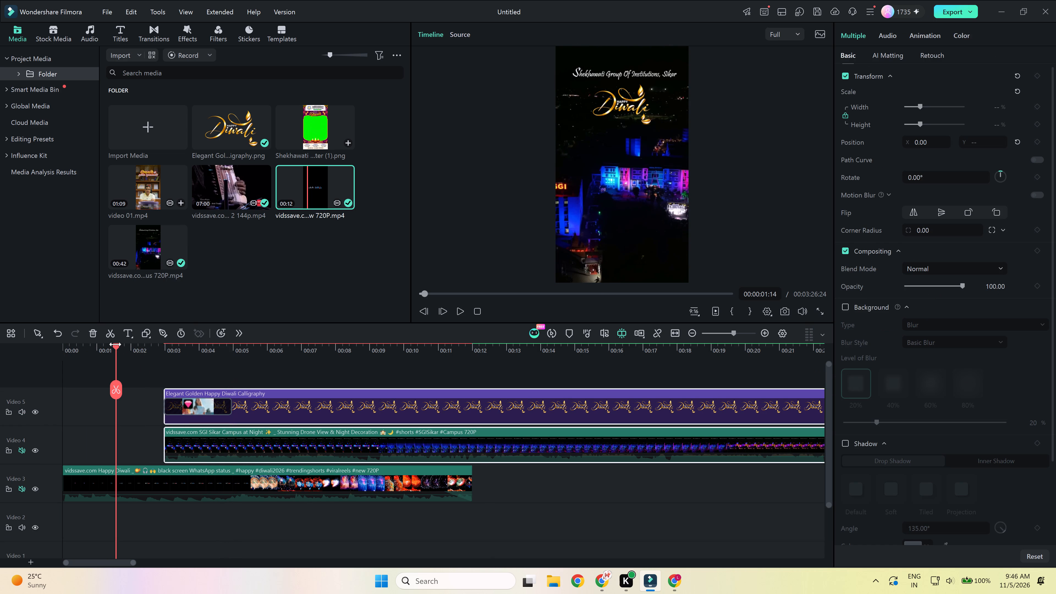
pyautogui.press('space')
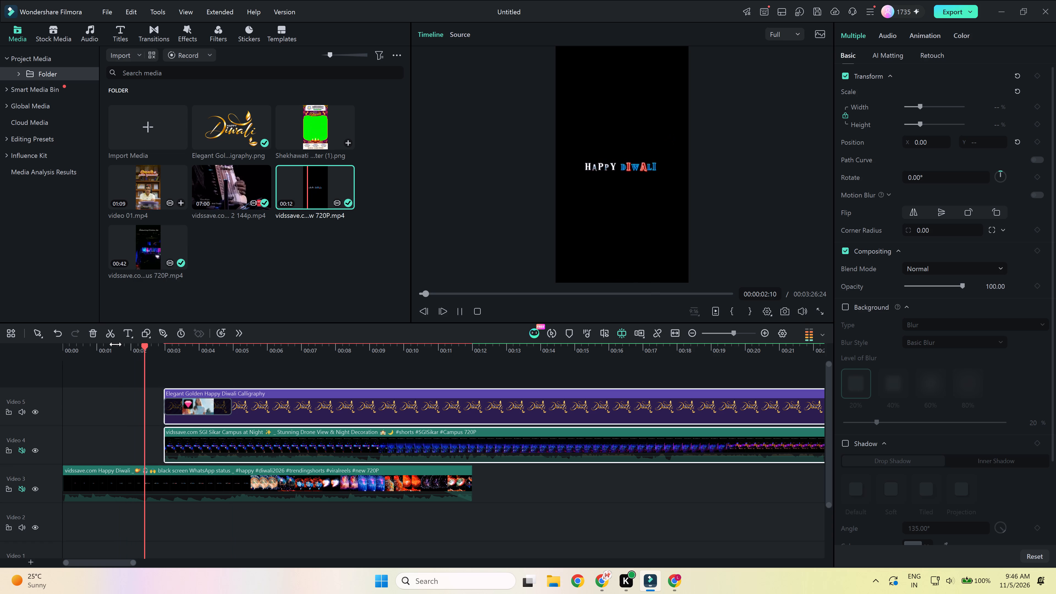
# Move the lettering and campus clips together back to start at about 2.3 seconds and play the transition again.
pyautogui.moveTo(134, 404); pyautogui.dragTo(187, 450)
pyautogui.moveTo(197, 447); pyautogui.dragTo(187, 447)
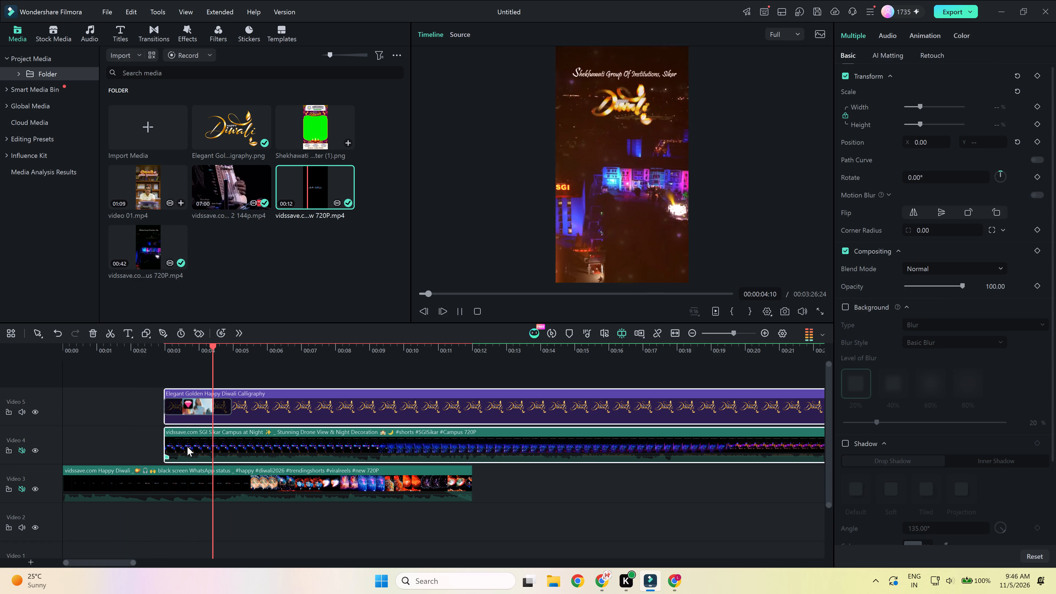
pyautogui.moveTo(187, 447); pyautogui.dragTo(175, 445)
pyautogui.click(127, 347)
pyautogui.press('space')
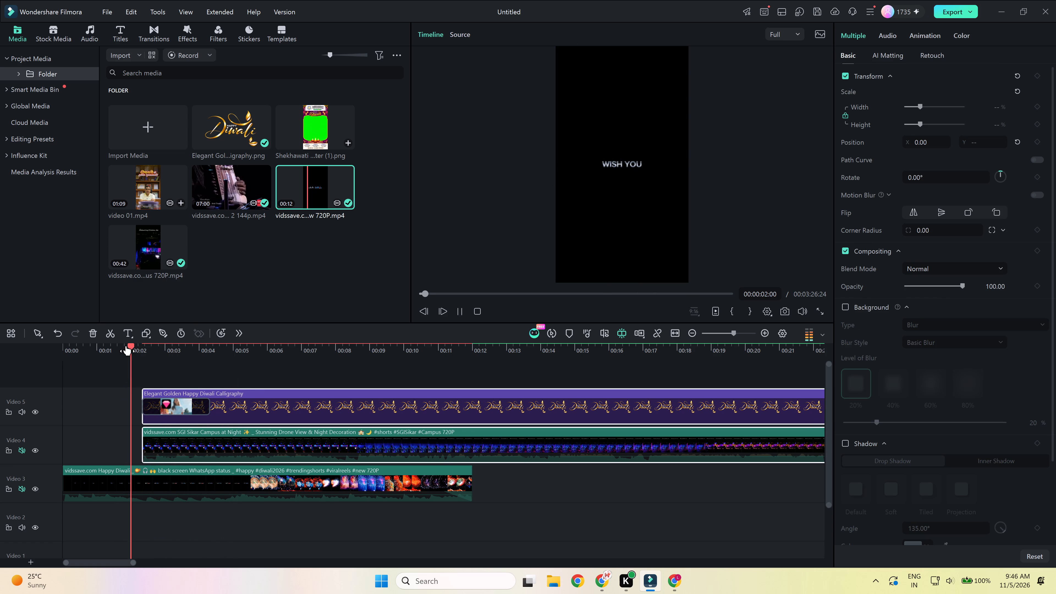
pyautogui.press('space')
# Undo the move of the campus clip alone, move it with the lettering to start at about 1.8 seconds, and play the transition.
pyautogui.moveTo(184, 456); pyautogui.dragTo(172, 455)
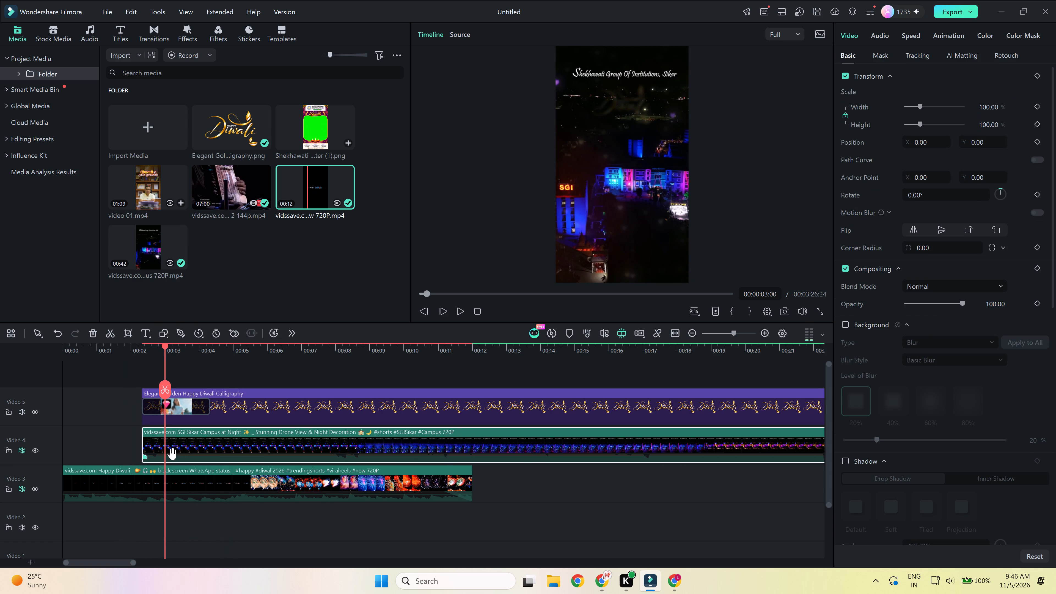
pyautogui.hotkey('ctrl', 'z')
pyautogui.moveTo(114, 411); pyautogui.dragTo(180, 448)
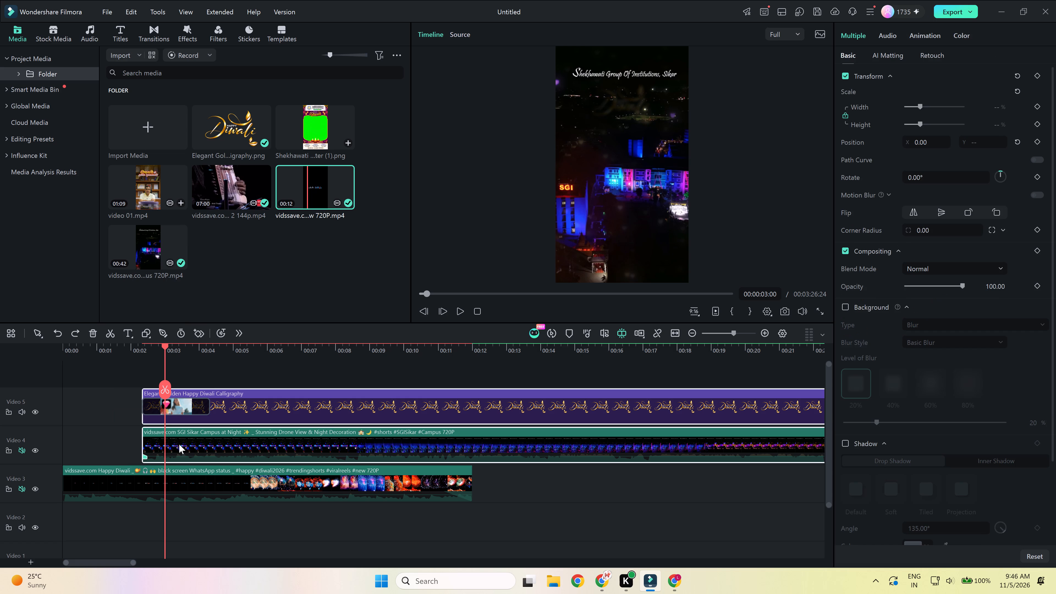
pyautogui.moveTo(183, 438); pyautogui.dragTo(167, 439)
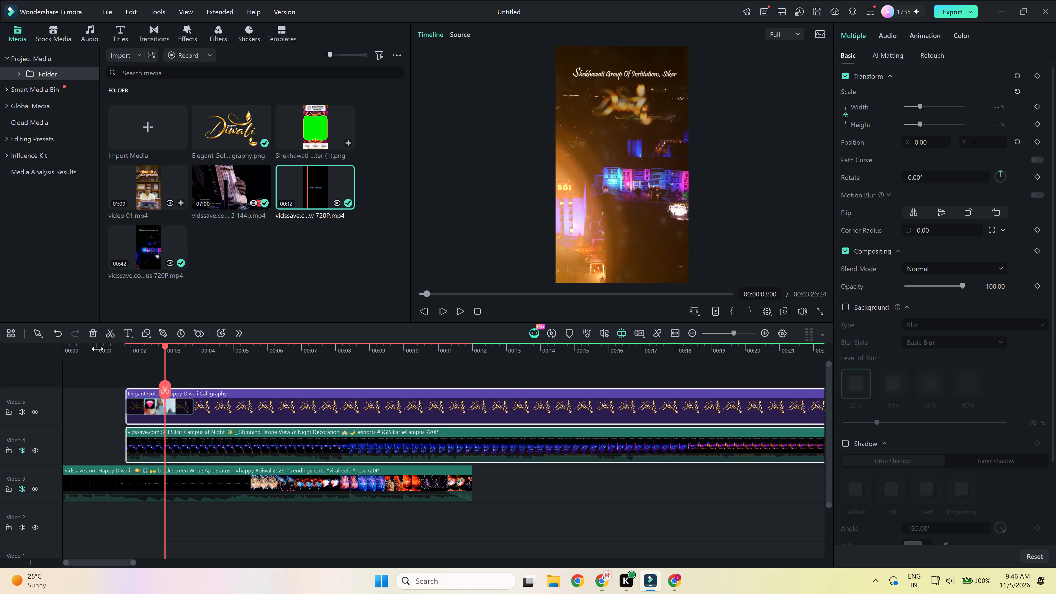
pyautogui.click(98, 349)
pyautogui.press('space')
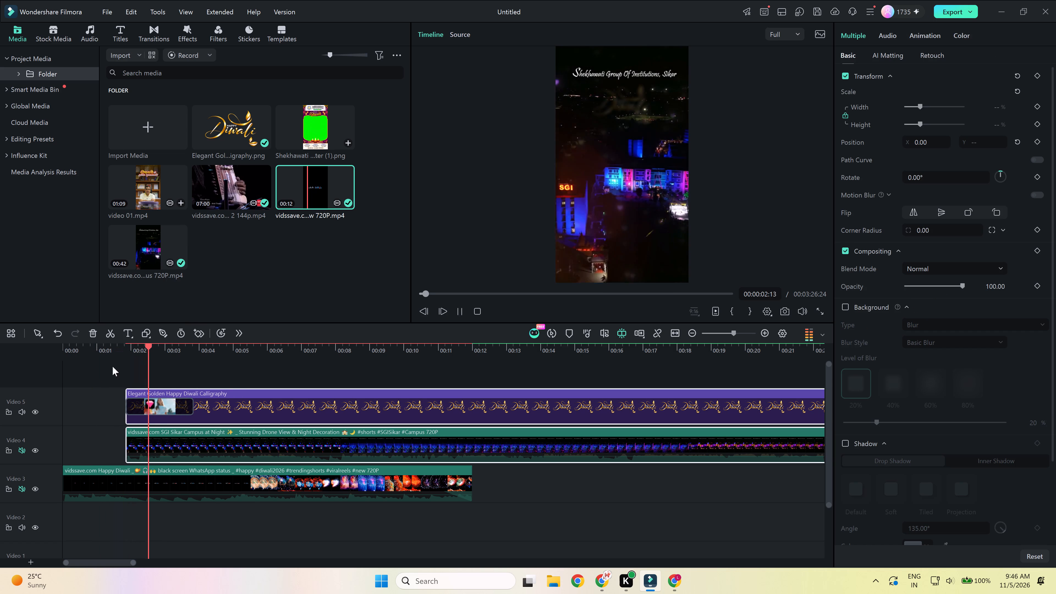
pyautogui.press('space')
pyautogui.scroll(-4, 112, 511)
pyautogui.scroll(4, 108, 490)
pyautogui.click(123, 350)
pyautogui.press('space')
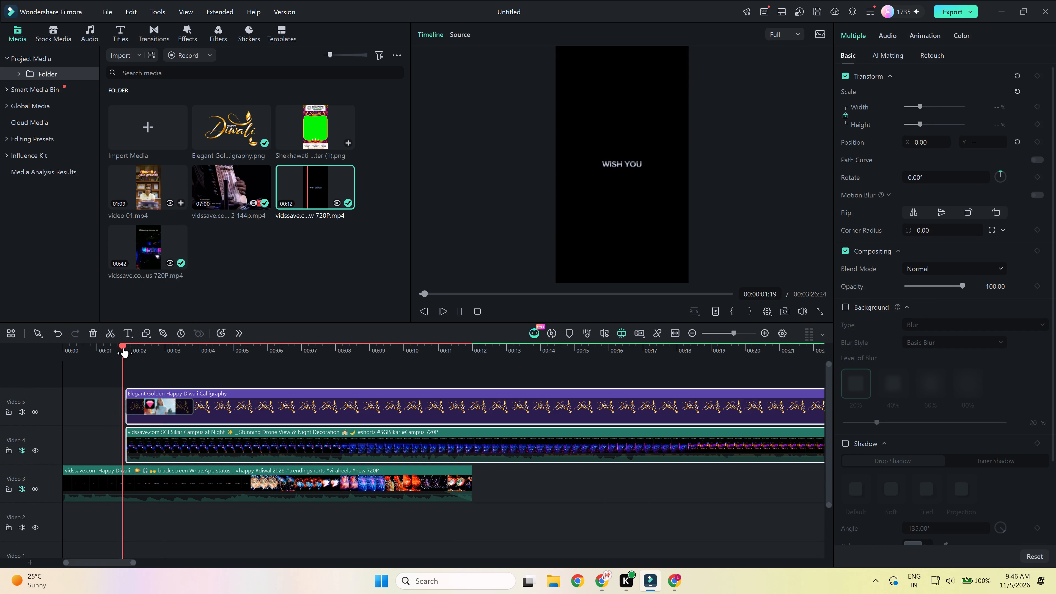
pyautogui.moveTo(124, 346); pyautogui.dragTo(121, 346)
pyautogui.press('space')
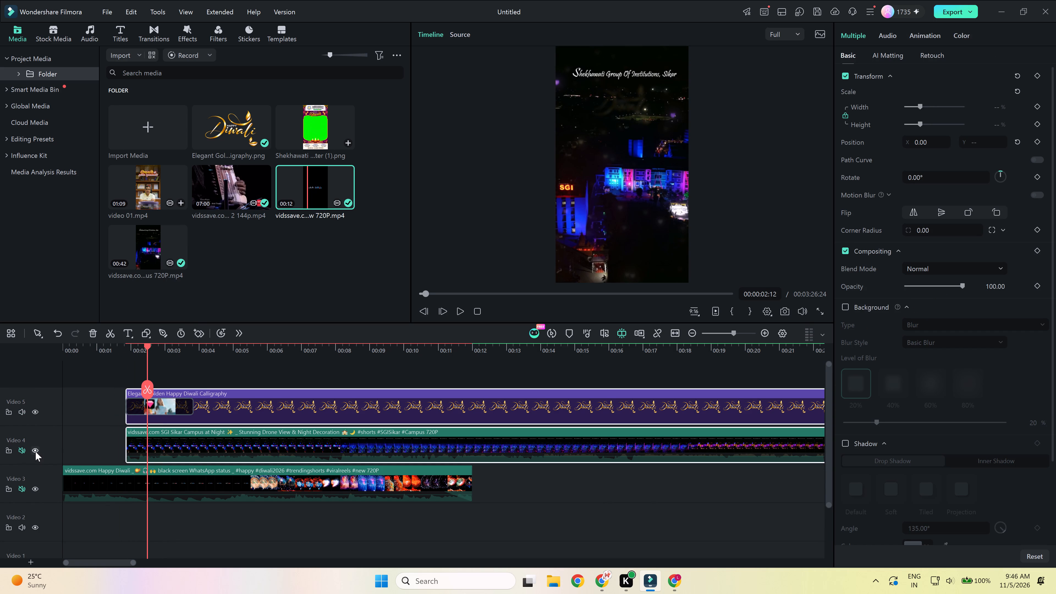
# Hide the Video 4 campus track and the Video 5 lettering track so only the Happy Diwali intro shows.
pyautogui.click(35, 451)
pyautogui.click(36, 416)
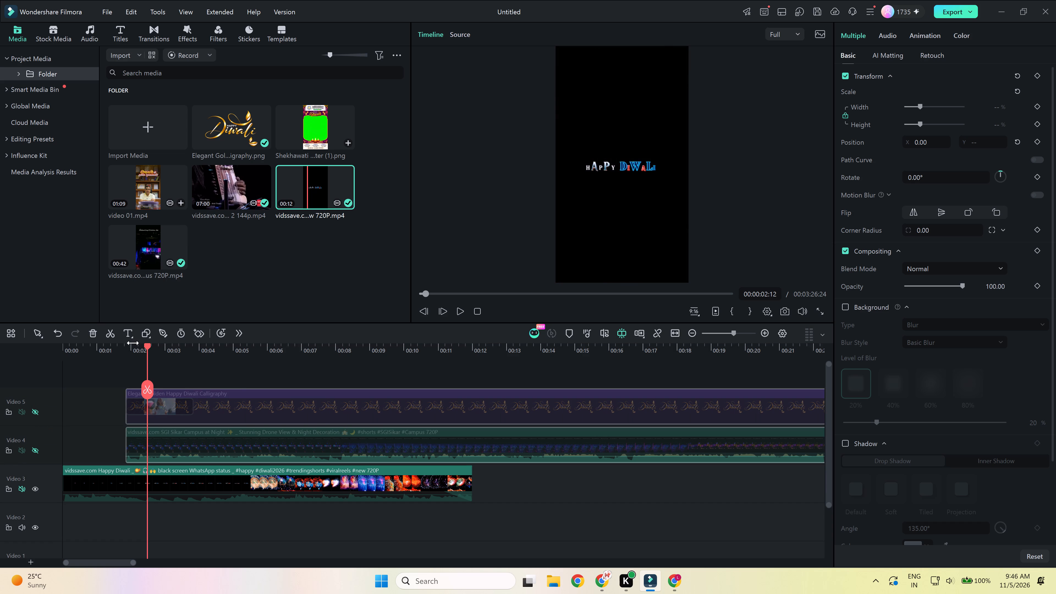
# Find where the intro changes to "WISH YOU" and move the lettering and campus clips together to start at 00:00:02:02.
pyautogui.moveTo(148, 349); pyautogui.dragTo(135, 351)
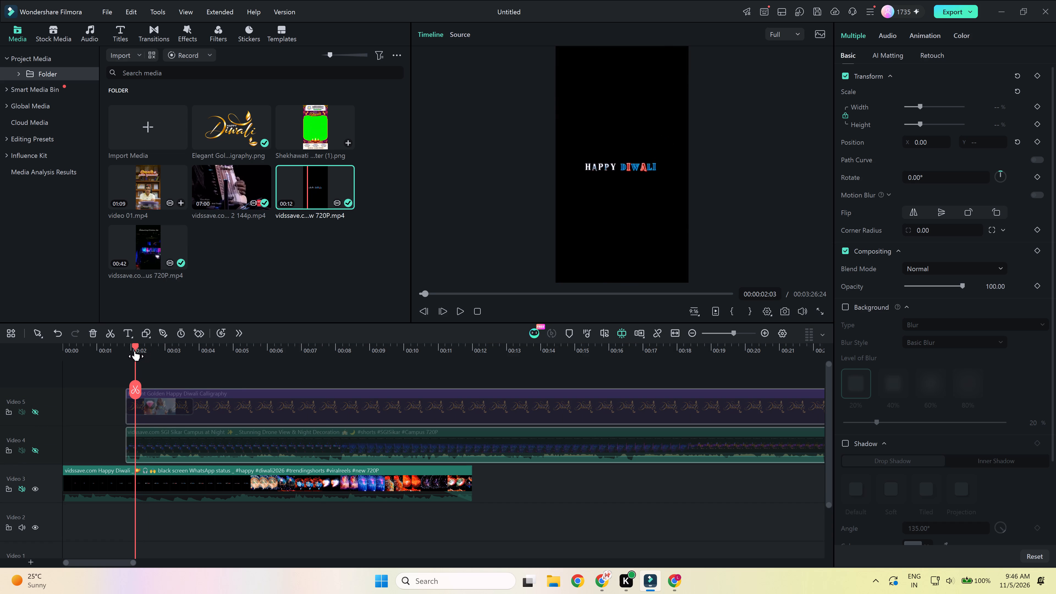
pyautogui.moveTo(135, 351); pyautogui.dragTo(133, 351)
pyautogui.moveTo(103, 392); pyautogui.dragTo(134, 458)
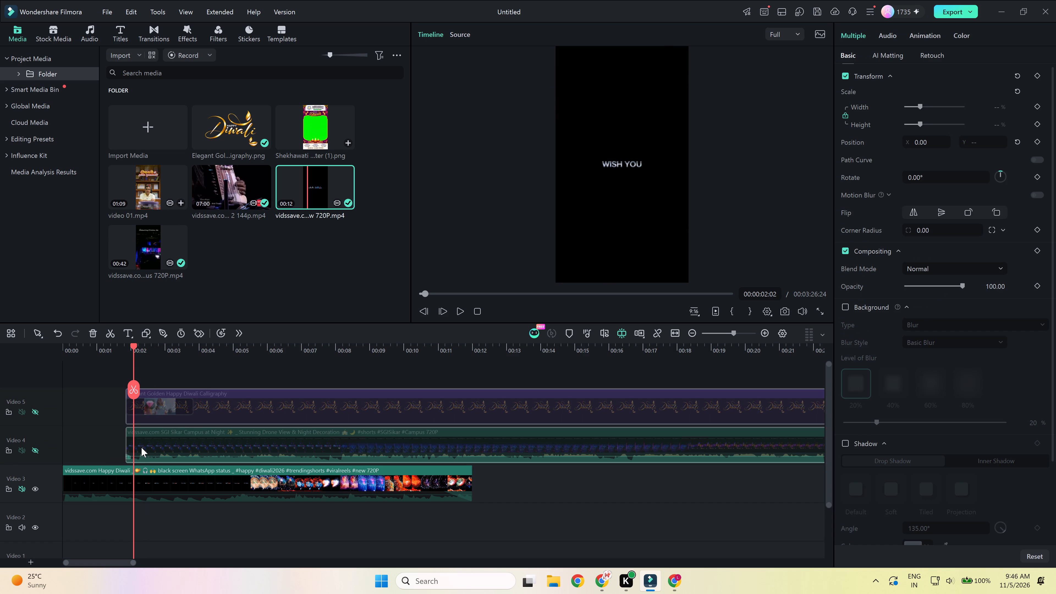
pyautogui.moveTo(147, 447); pyautogui.dragTo(156, 447)
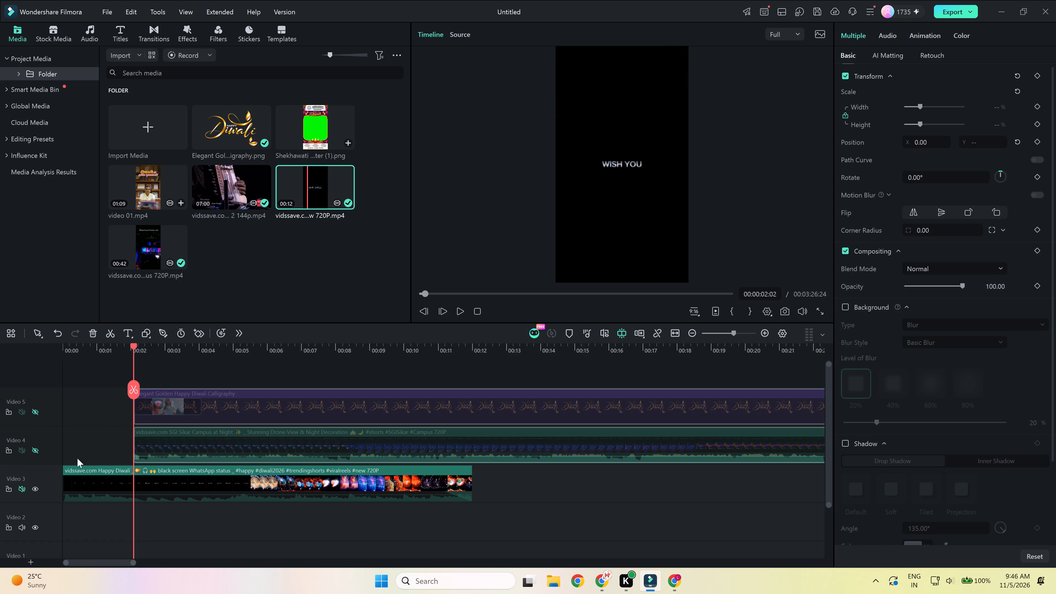
# Show the Video 4 campus track and the Video 5 lettering track again.
pyautogui.click(37, 452)
pyautogui.click(36, 410)
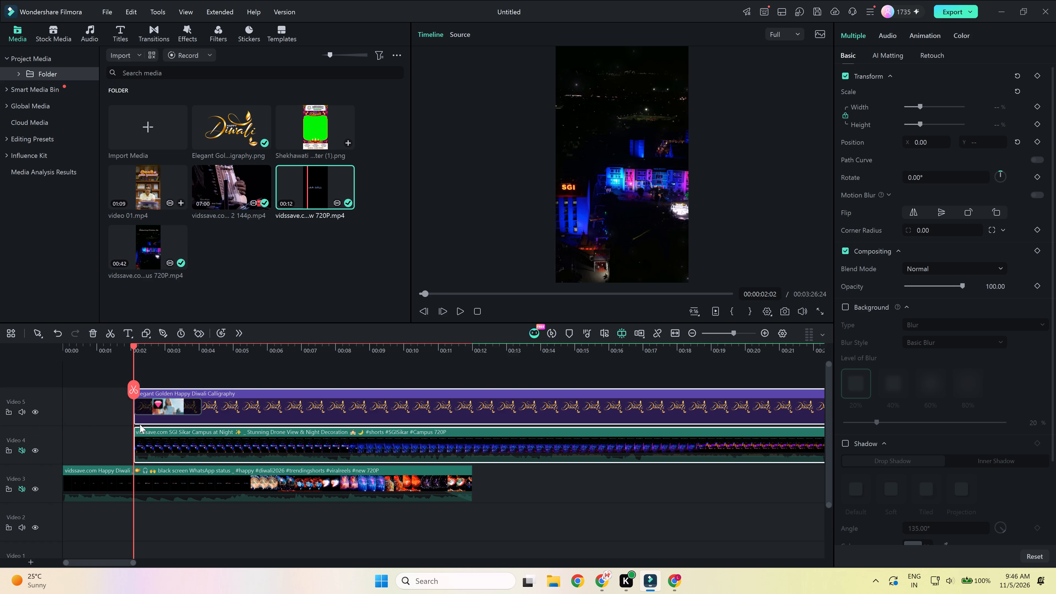
# Play the transition from the intro to the campus footage against the song on Audio 1.
pyautogui.scroll(-5, 140, 424)
pyautogui.scroll(6, 156, 510)
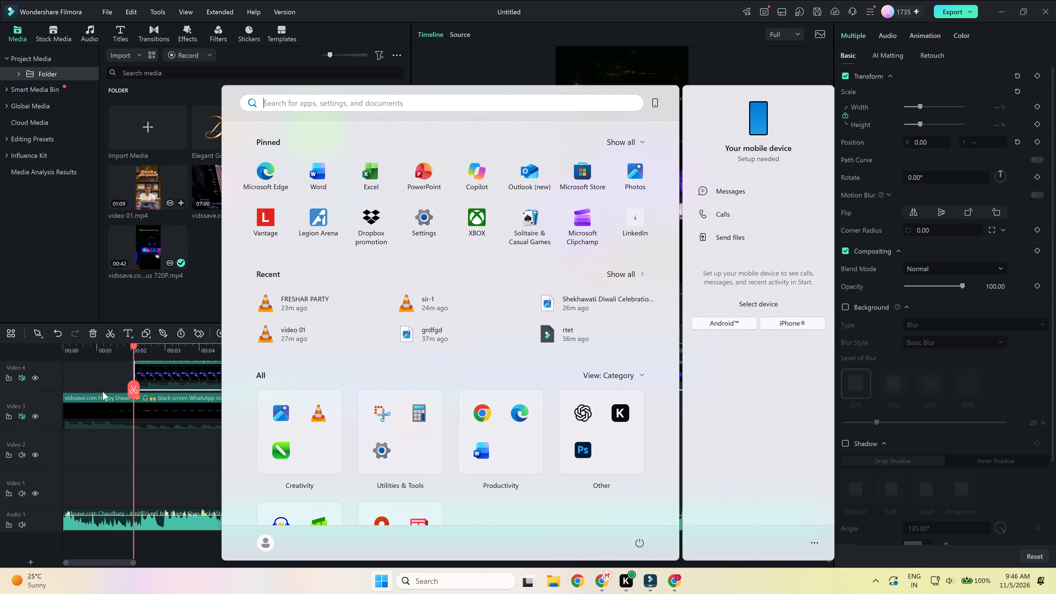
pyautogui.press('space')
pyautogui.press('space')
pyautogui.click(128, 353)
pyautogui.press('space')
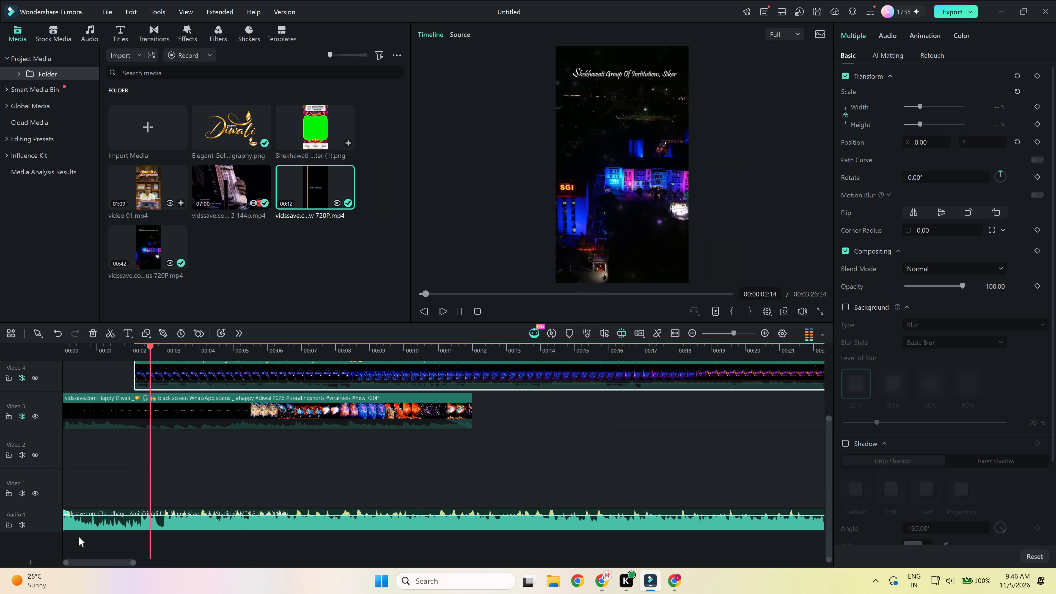
pyautogui.press('space')
# Shift the Chaudhary song about 0.9 seconds earlier so its waveform dip meets the cut at 00:00:02:02, trimming its start to the timeline's beginning.
pyautogui.moveTo(63, 523); pyautogui.dragTo(114, 517)
pyautogui.moveTo(196, 526); pyautogui.dragTo(175, 522)
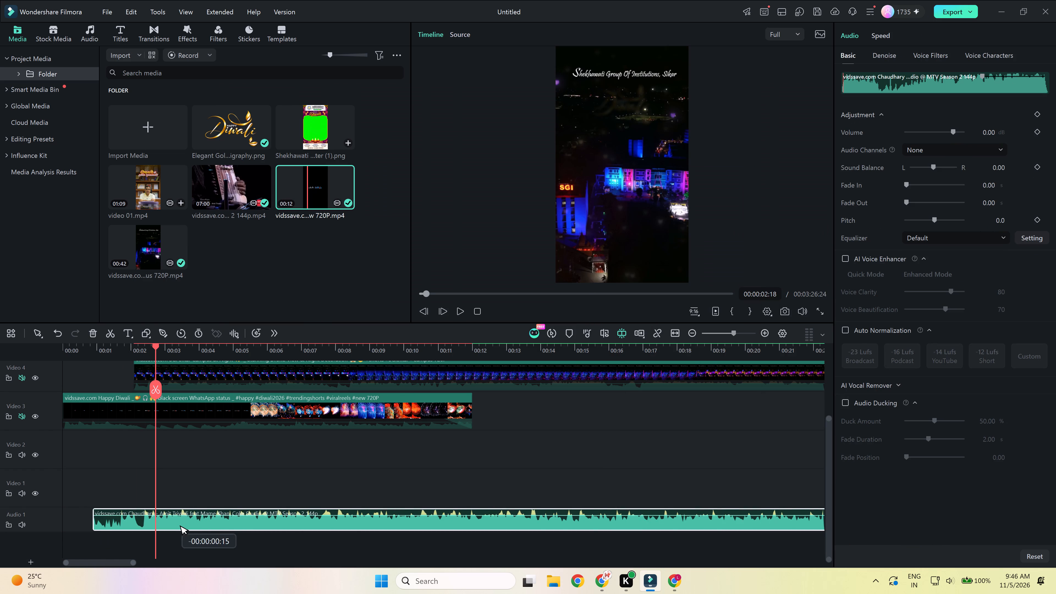
pyautogui.moveTo(175, 522); pyautogui.dragTo(175, 521)
pyautogui.click(141, 347)
pyautogui.moveTo(140, 346); pyautogui.dragTo(132, 346)
pyautogui.moveTo(164, 523); pyautogui.dragTo(155, 522)
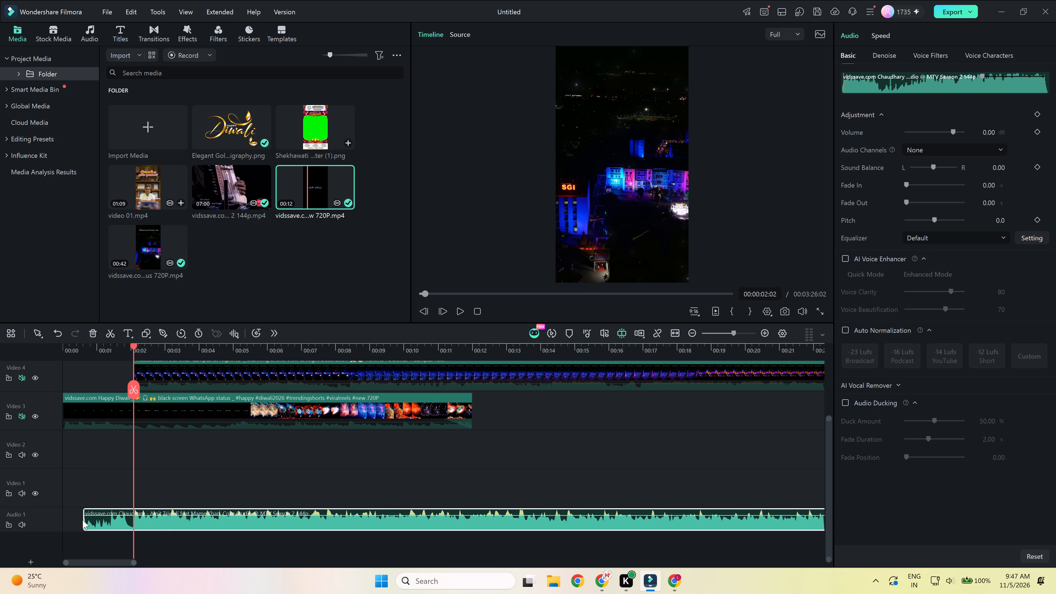
pyautogui.moveTo(86, 520); pyautogui.dragTo(31, 520)
# Play the video from 00:00:00:00 to check the shifted song against the intro and campus footage.
pyautogui.click(76, 348)
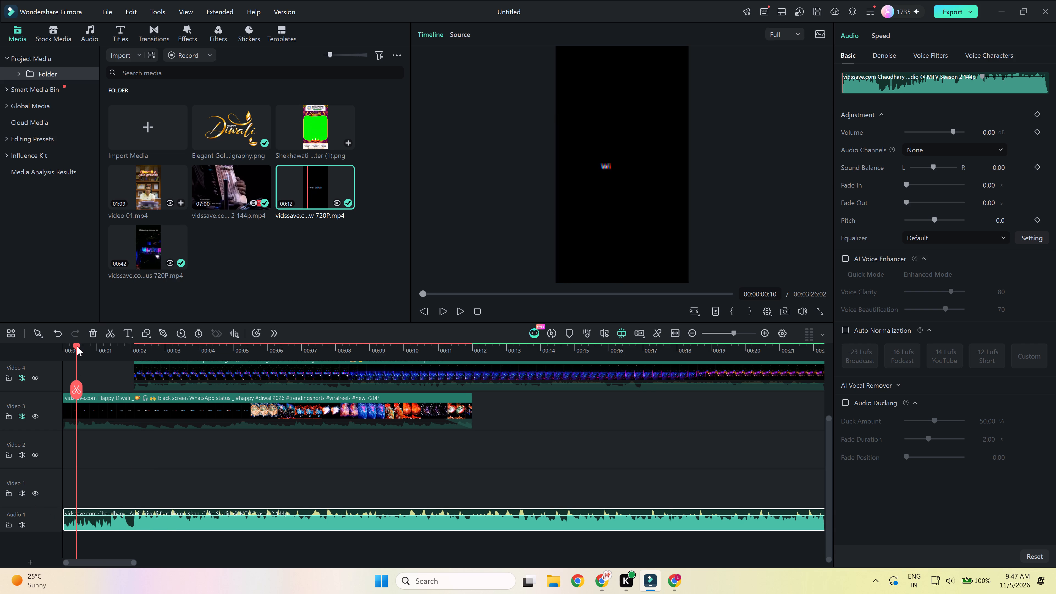
pyautogui.moveTo(77, 346); pyautogui.dragTo(34, 347)
pyautogui.scroll(5, 166, 478)
pyautogui.press('space')
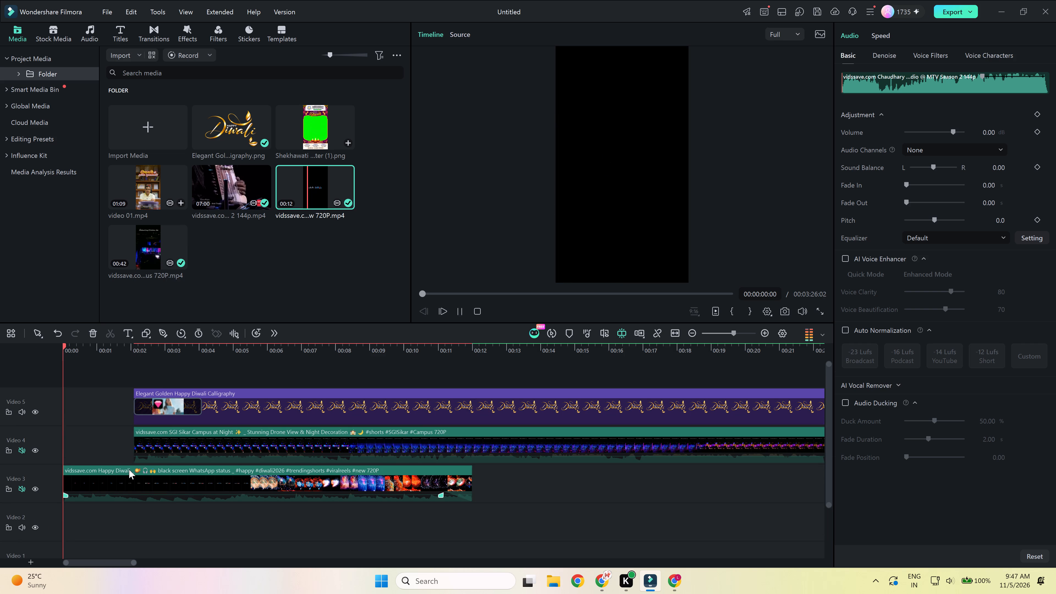
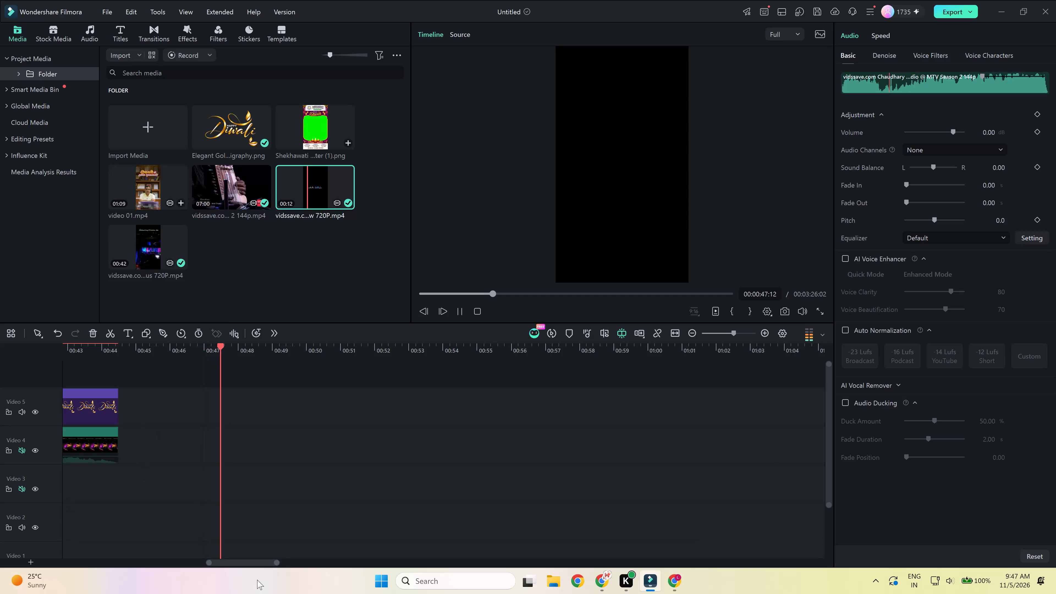
# Play through the campus footage and split the Video 4 campus clip at 00:00:07:07.
pyautogui.press('space')
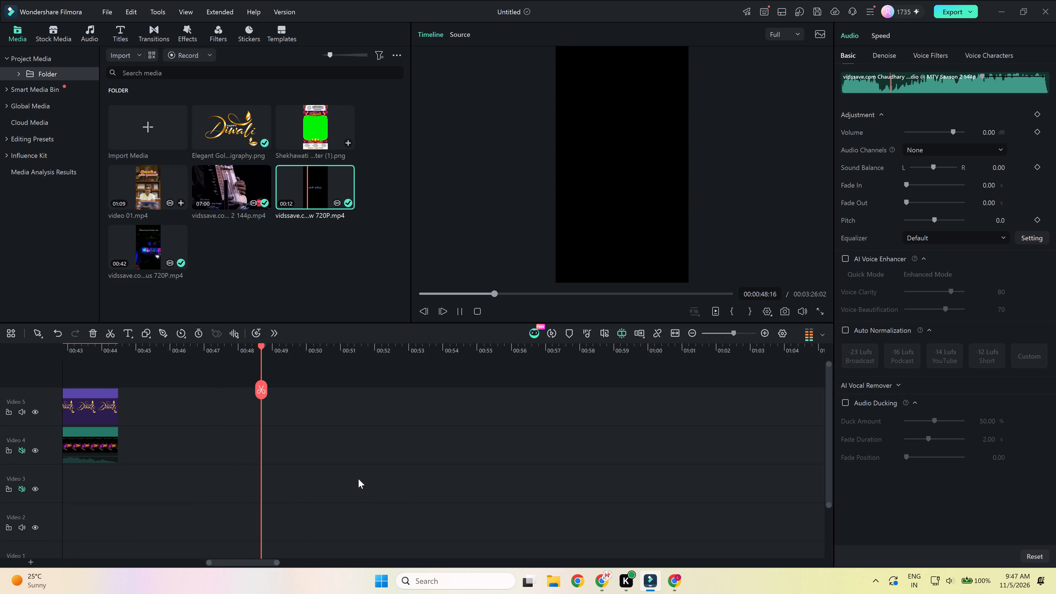
pyautogui.keyDown('ctrl'); pyautogui.scroll(-11, 443, 446); pyautogui.keyUp('ctrl')
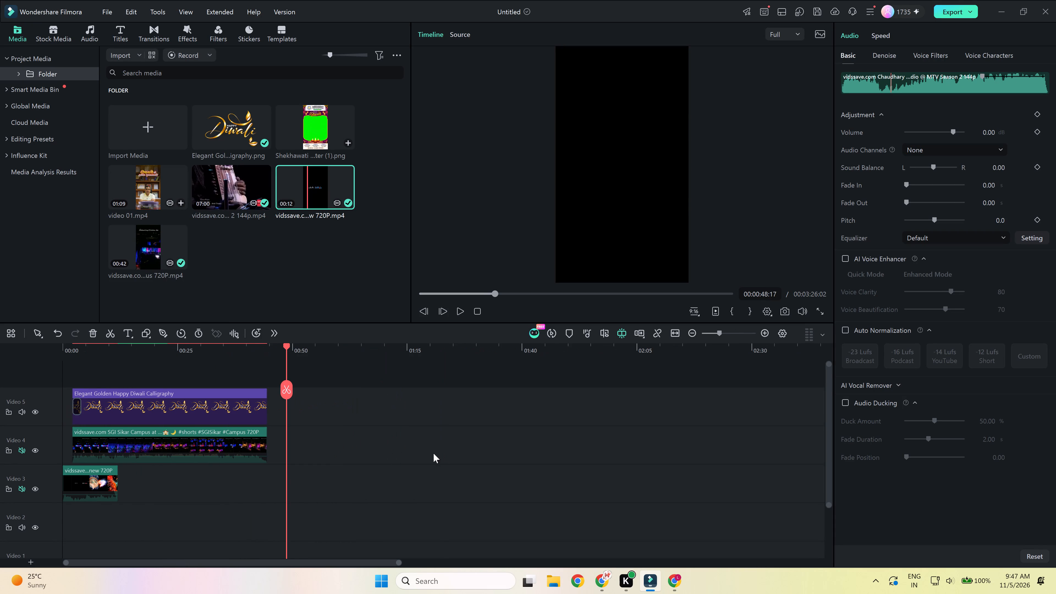
pyautogui.click(132, 355)
pyautogui.press('space')
pyautogui.keyDown('ctrl'); pyautogui.scroll(4, 187, 479); pyautogui.keyUp('ctrl')
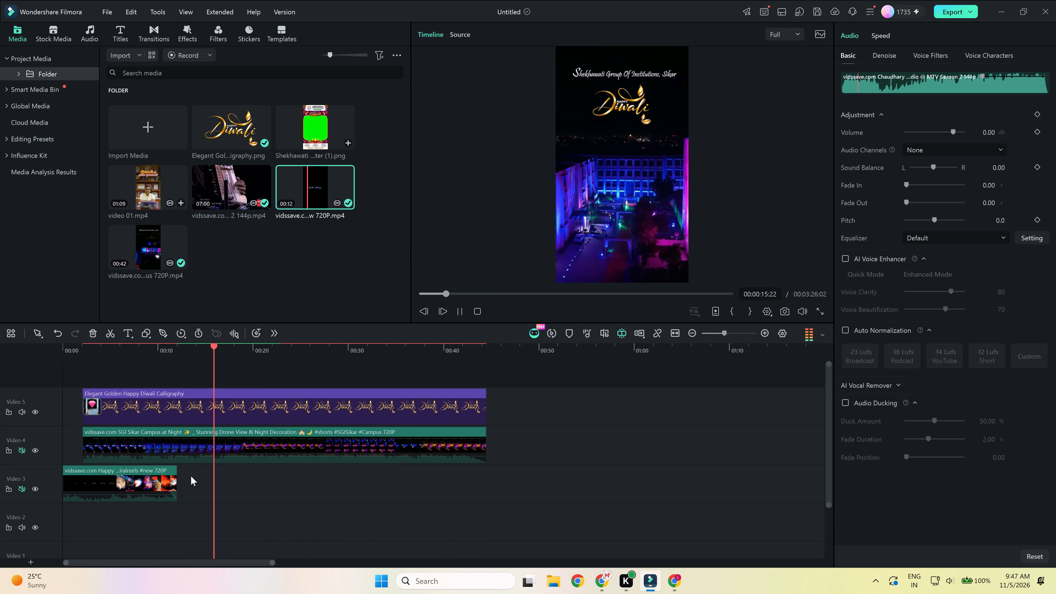
pyautogui.click(113, 346)
pyautogui.keyDown('ctrl'); pyautogui.scroll(3, 205, 451); pyautogui.keyUp('ctrl')
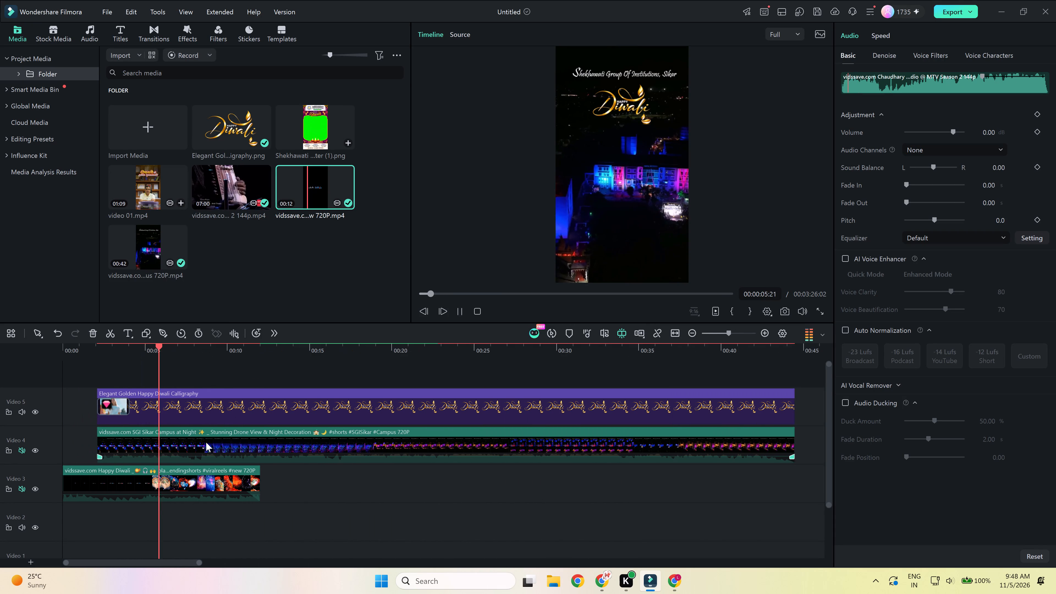
pyautogui.click(229, 447)
pyautogui.press('space')
pyautogui.click(202, 448)
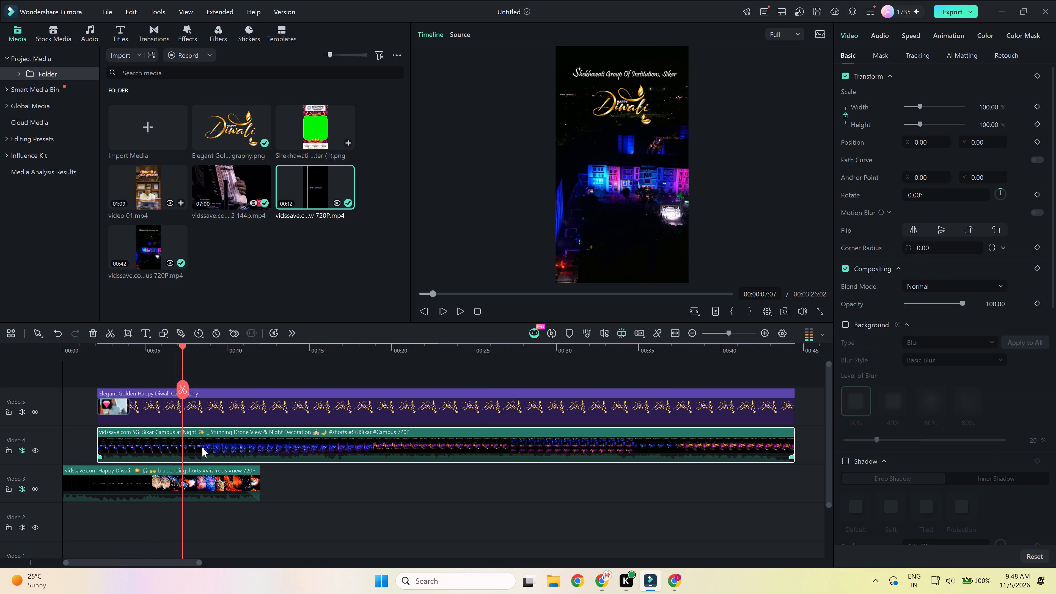
pyautogui.hotkey('ctrl', 'b')
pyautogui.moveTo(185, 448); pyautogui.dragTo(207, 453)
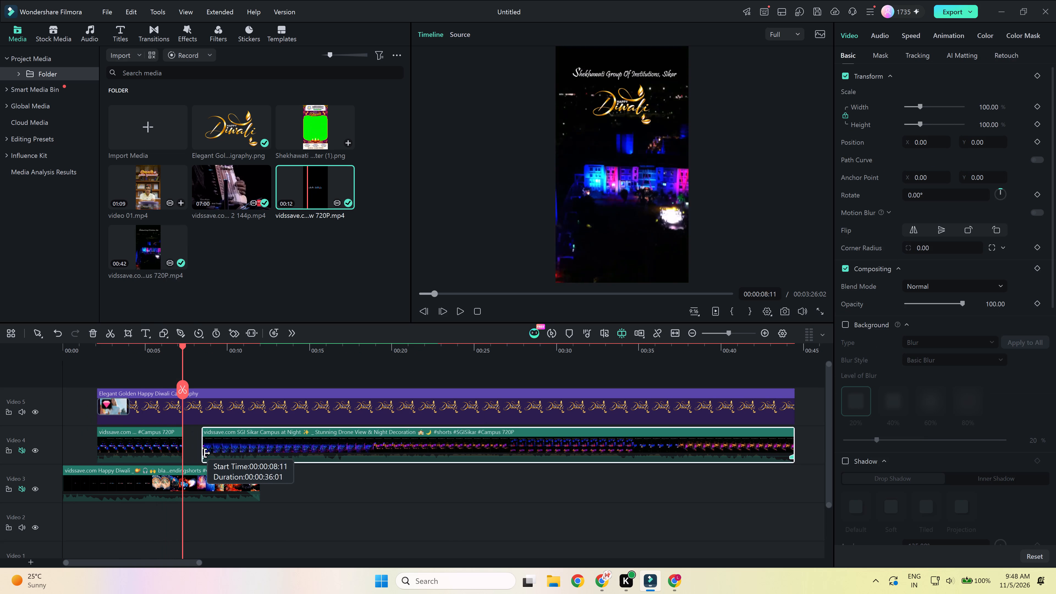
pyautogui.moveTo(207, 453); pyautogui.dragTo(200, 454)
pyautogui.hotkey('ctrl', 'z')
# Trim about 2.5 seconds from the start of the second campus piece and close the gap to the first piece.
pyautogui.moveTo(184, 447); pyautogui.dragTo(223, 452)
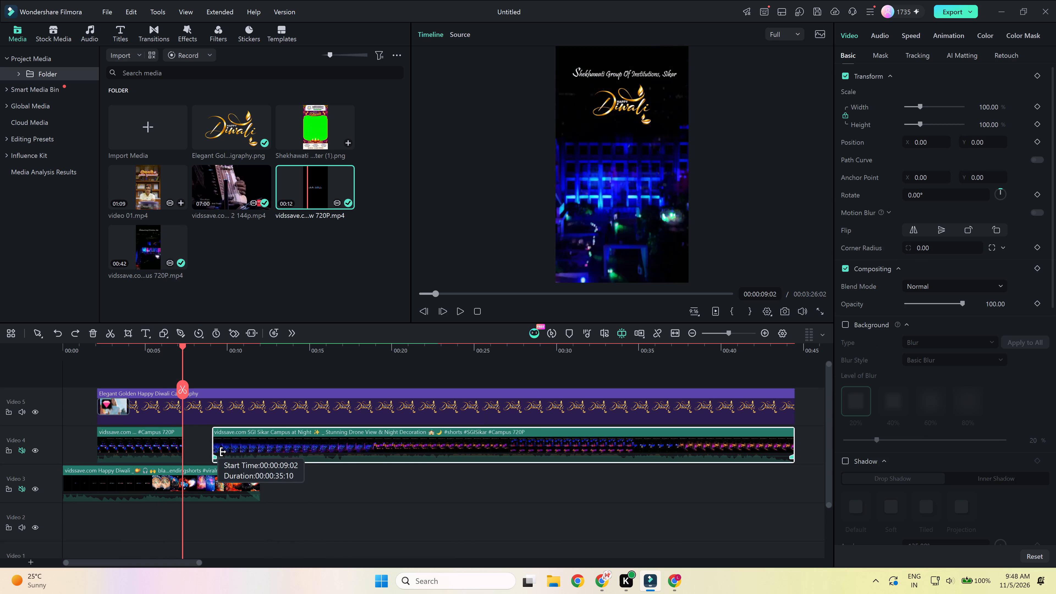
pyautogui.moveTo(223, 452); pyautogui.dragTo(224, 452)
pyautogui.click(209, 442)
pyautogui.click(216, 435)
# Play on from the new join and split the second campus piece at 00:00:11:22.
pyautogui.press('space')
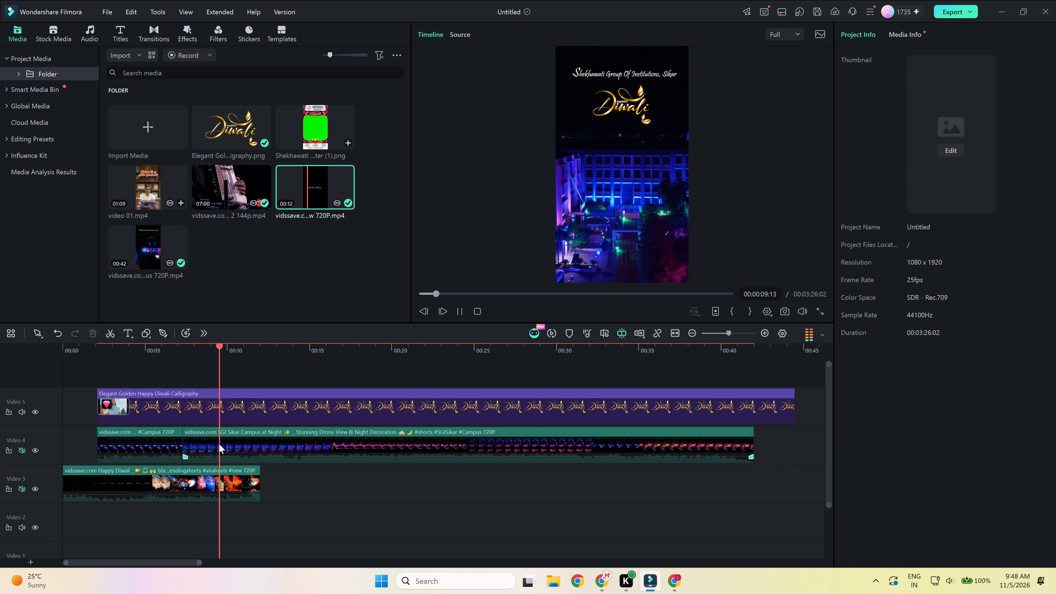
pyautogui.press('space')
pyautogui.press('space')
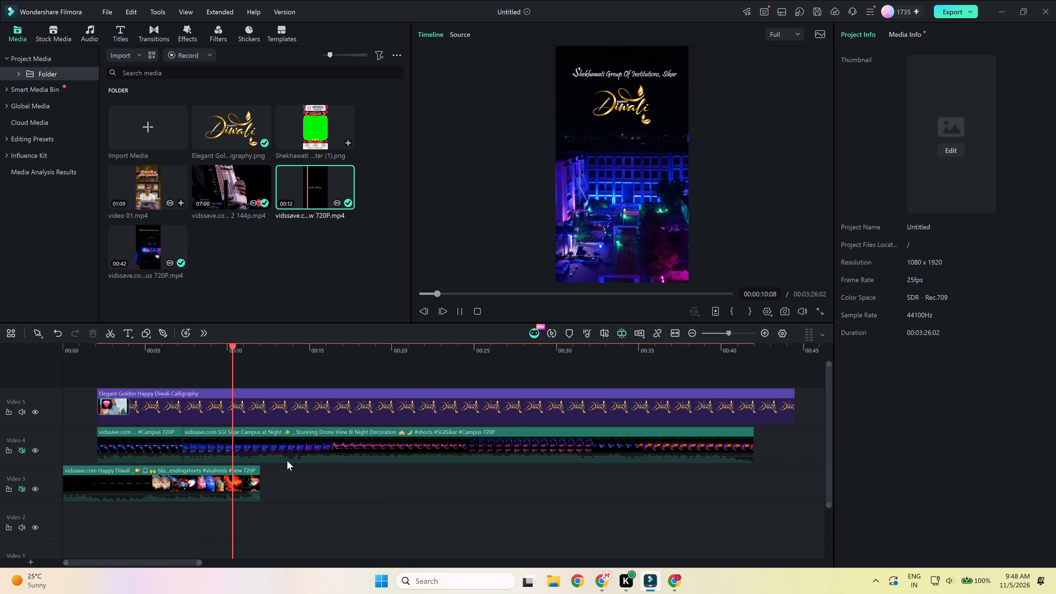
pyautogui.press('space')
pyautogui.click(267, 447)
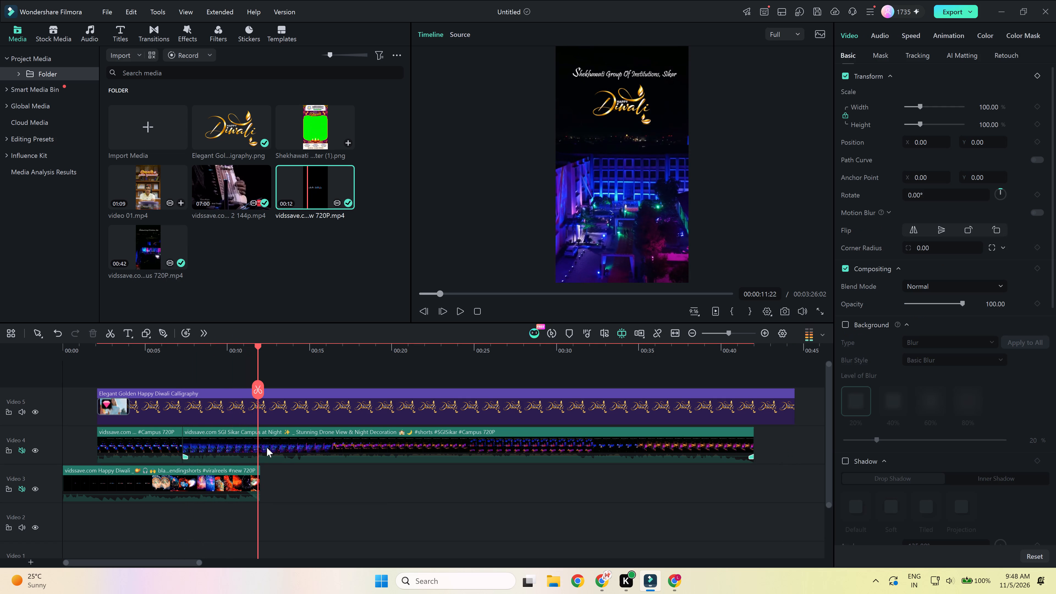
pyautogui.hotkey('ctrl', 'b')
# Trim about 3.9 seconds from the start of the third campus piece and close the gap before it.
pyautogui.moveTo(259, 444); pyautogui.dragTo(295, 455)
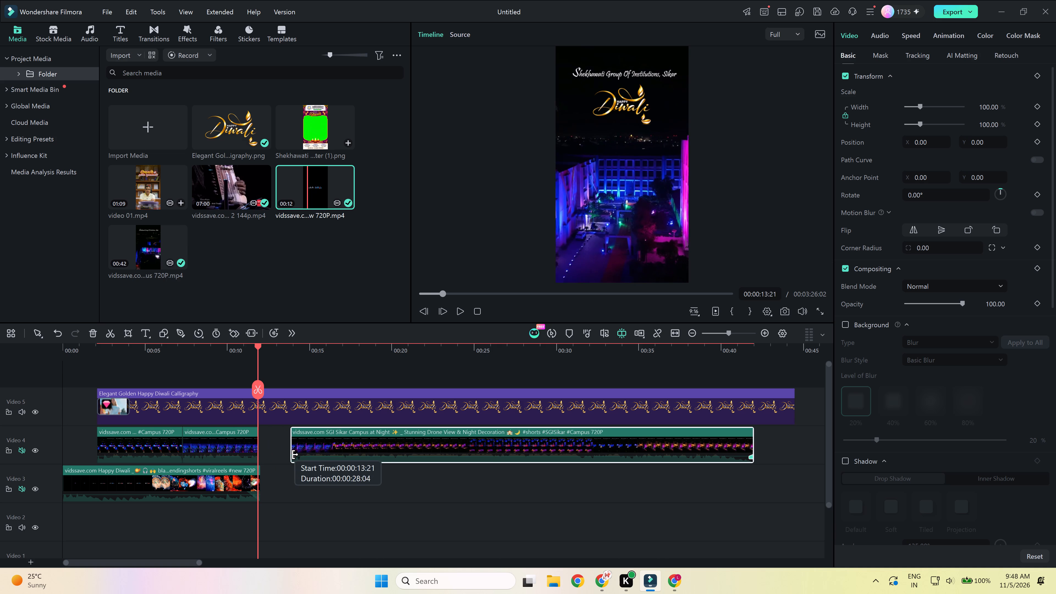
pyautogui.moveTo(295, 455); pyautogui.dragTo(323, 463)
pyautogui.click(309, 453)
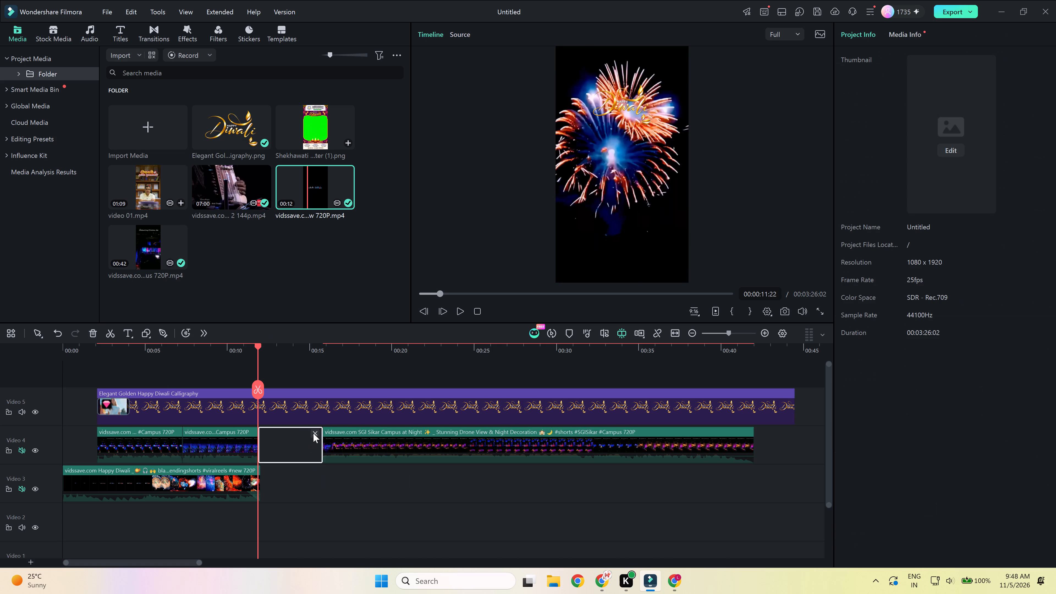
pyautogui.click(313, 433)
# Play across the second join, trim about 1.1 seconds more from the third campus piece's start, and close the gap.
pyautogui.press('space')
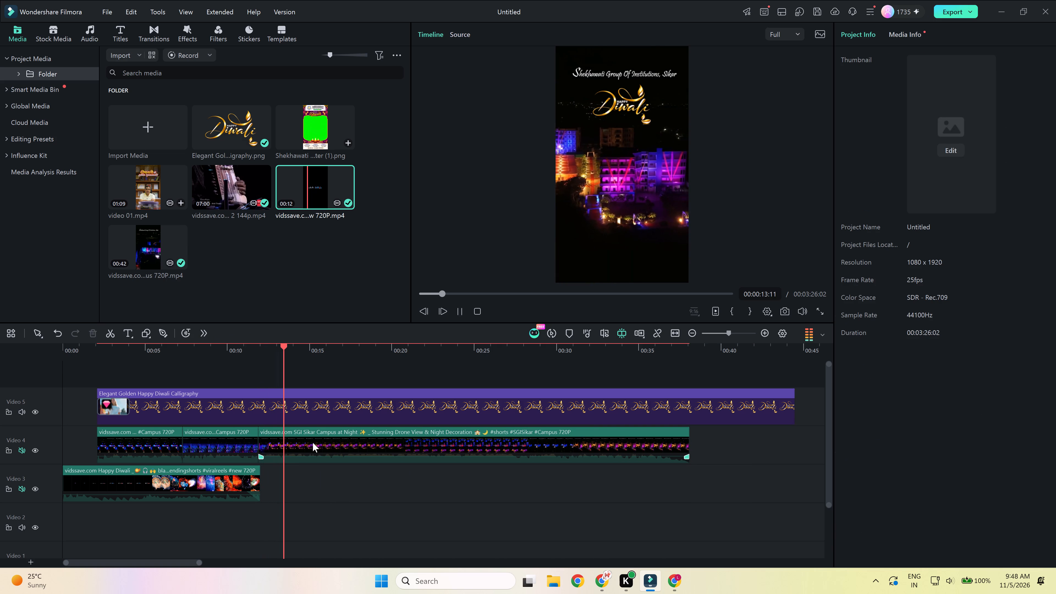
pyautogui.click(253, 348)
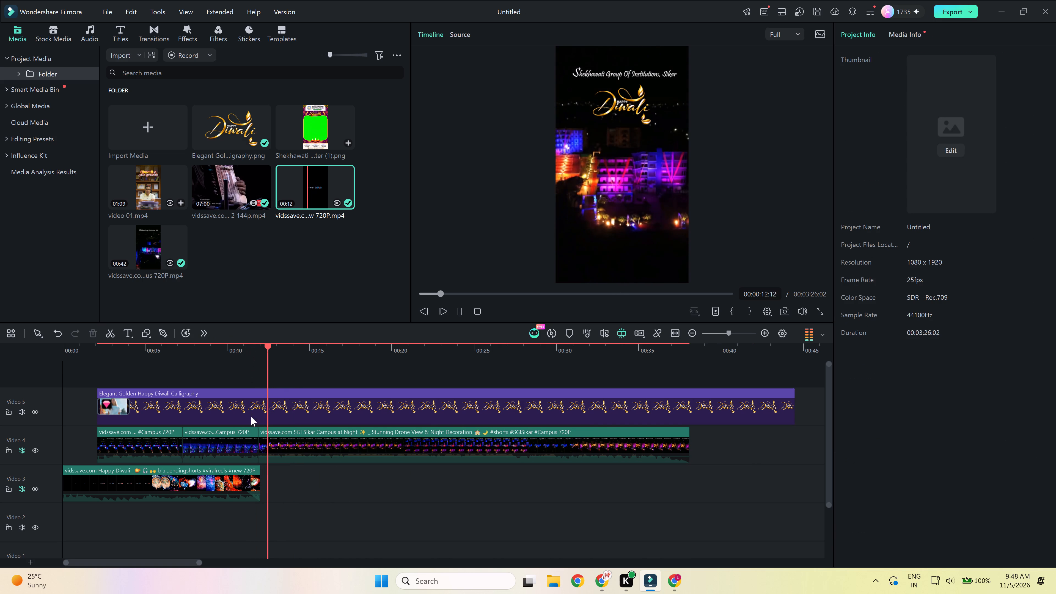
pyautogui.press('space')
pyautogui.click(260, 445)
pyautogui.click(267, 446)
pyautogui.moveTo(262, 442); pyautogui.dragTo(273, 450)
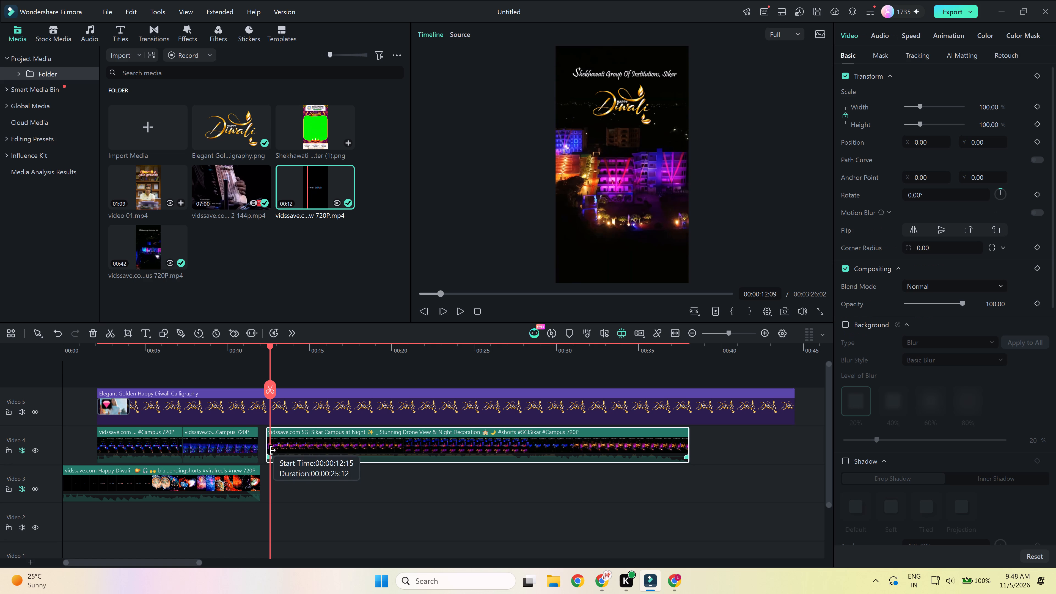
pyautogui.moveTo(273, 450); pyautogui.dragTo(280, 453)
pyautogui.click(271, 445)
pyautogui.click(272, 432)
# Check the end of the footage and trim the golden lettering and last campus piece to end together at about 36 seconds.
pyautogui.press('space')
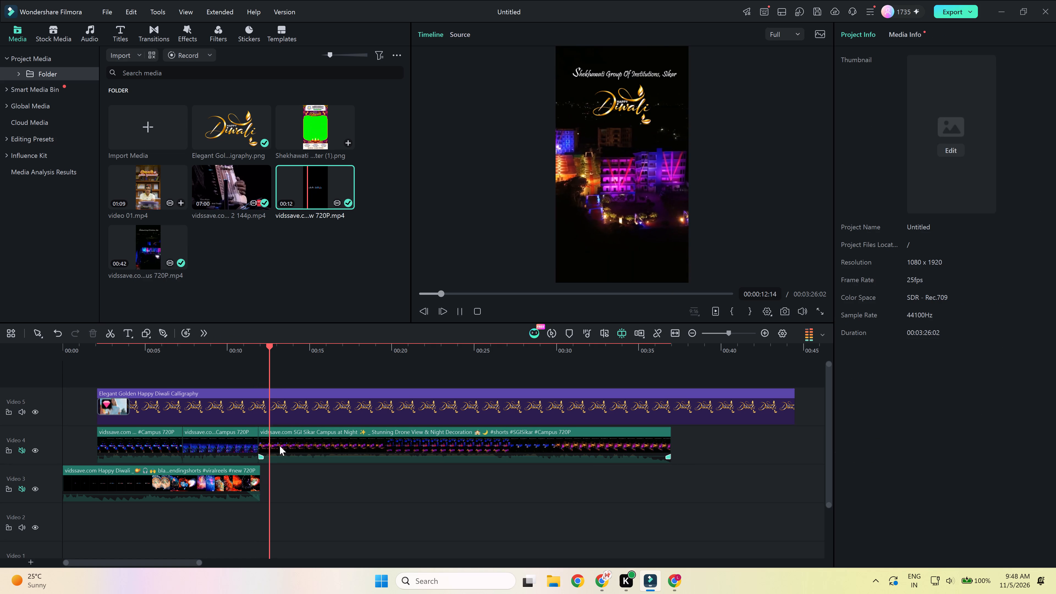
pyautogui.click(611, 350)
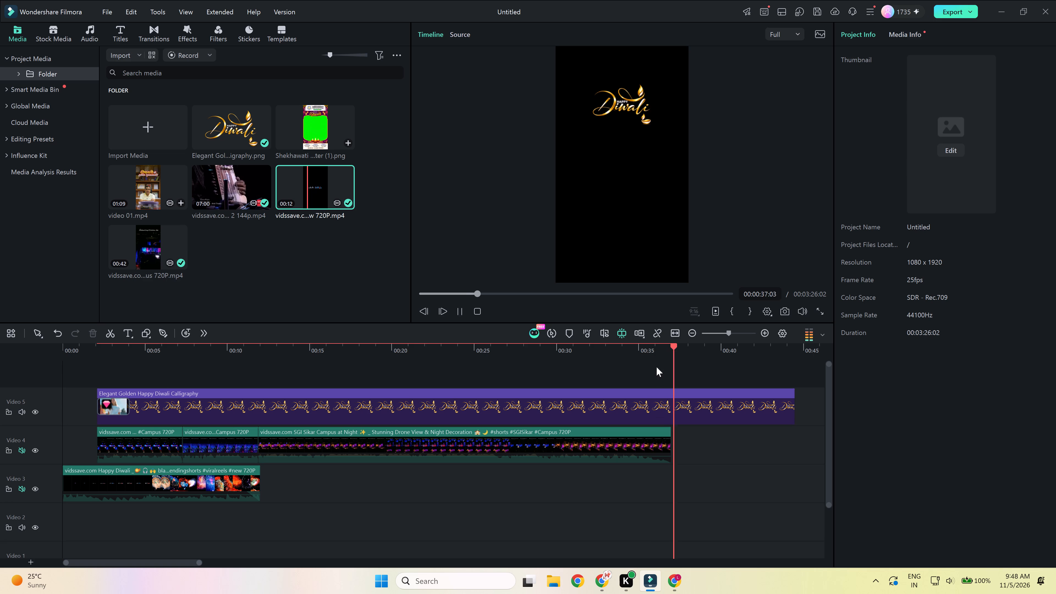
pyautogui.click(650, 350)
pyautogui.press('space')
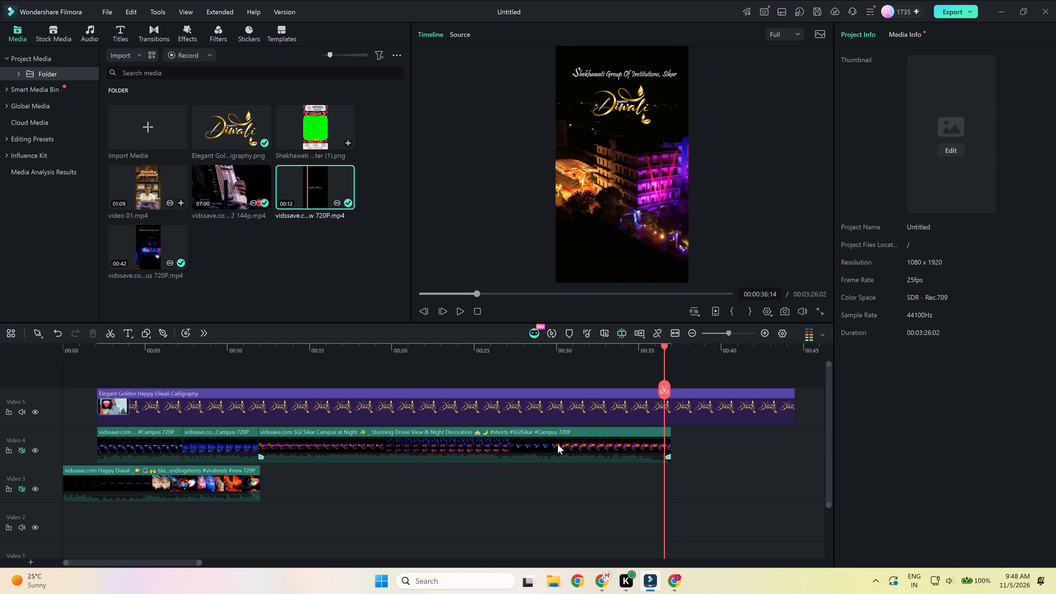
pyautogui.click(672, 398)
pyautogui.moveTo(792, 406); pyautogui.dragTo(780, 414)
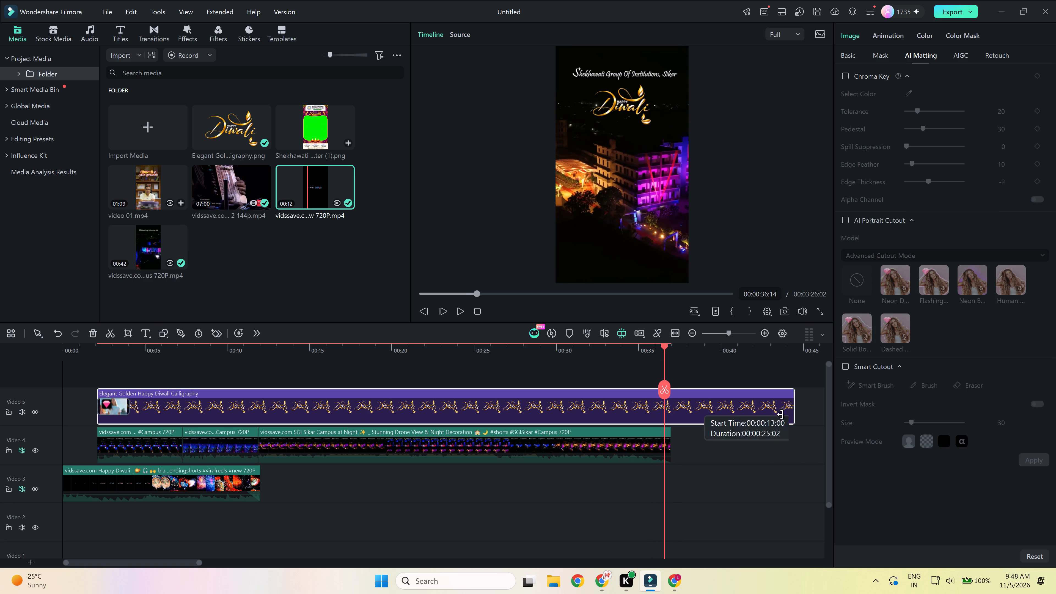
pyautogui.moveTo(780, 414); pyautogui.dragTo(664, 447)
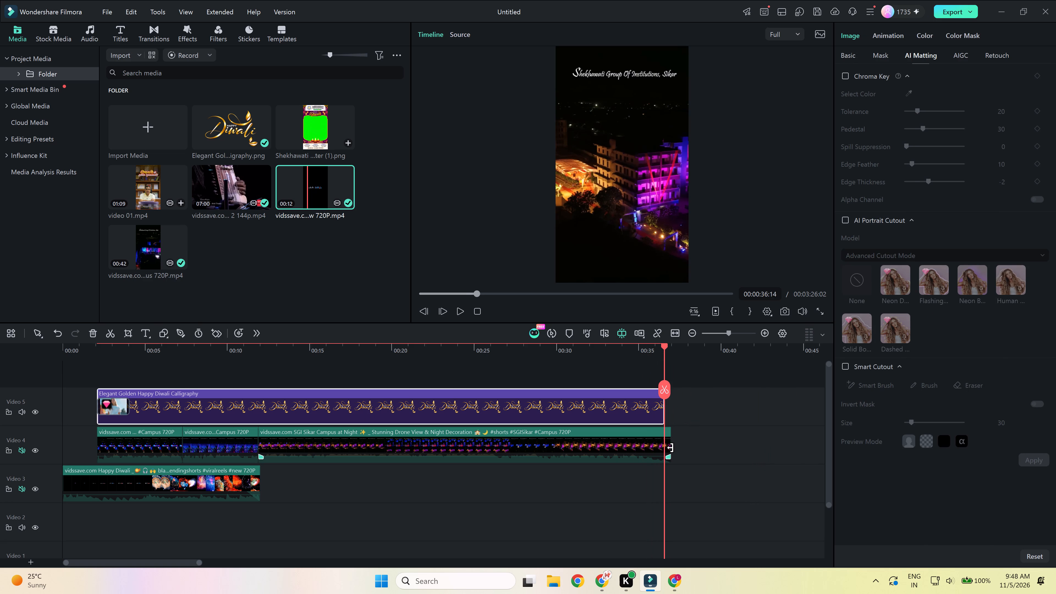
pyautogui.moveTo(670, 448); pyautogui.dragTo(657, 460)
pyautogui.moveTo(663, 417); pyautogui.dragTo(656, 427)
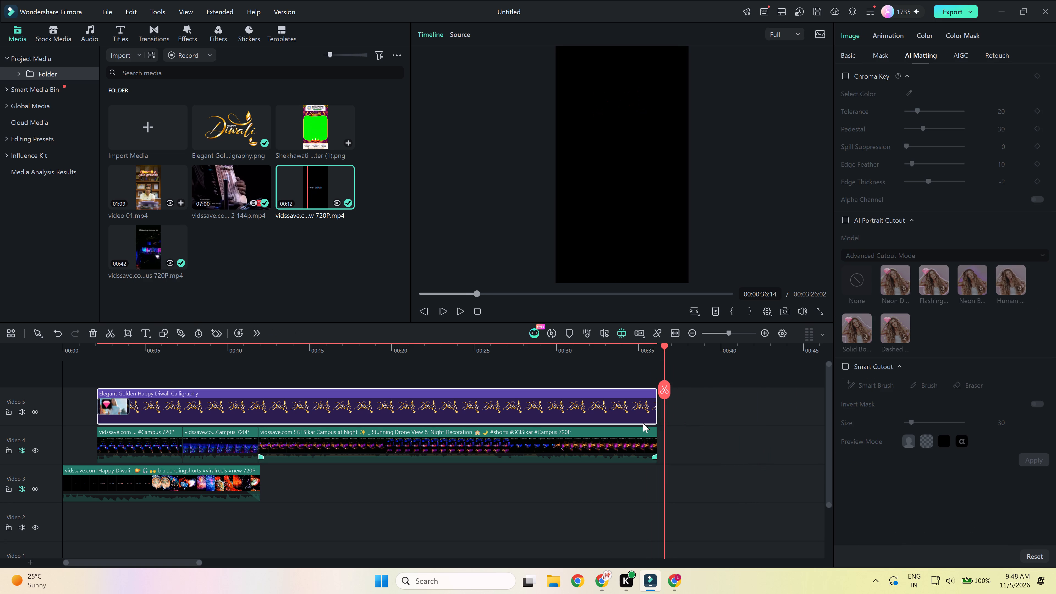
# Add the downloaded Heart Dissolve Blur transition at the first campus cut near 00:00:07:07 and shorten it to about 0.8 seconds.
pyautogui.click(153, 41)
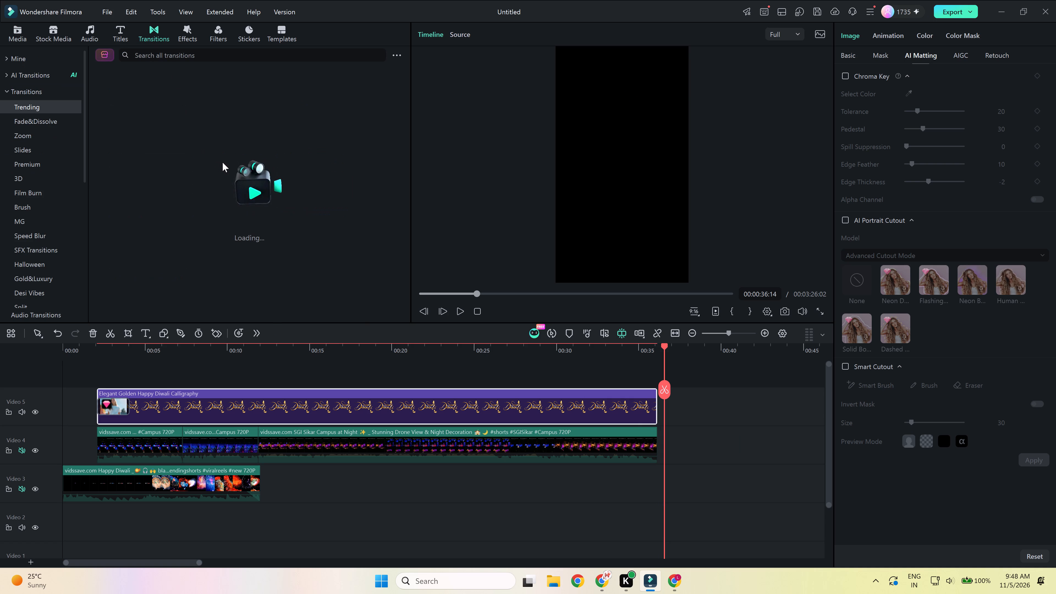
pyautogui.scroll(-5, 301, 217)
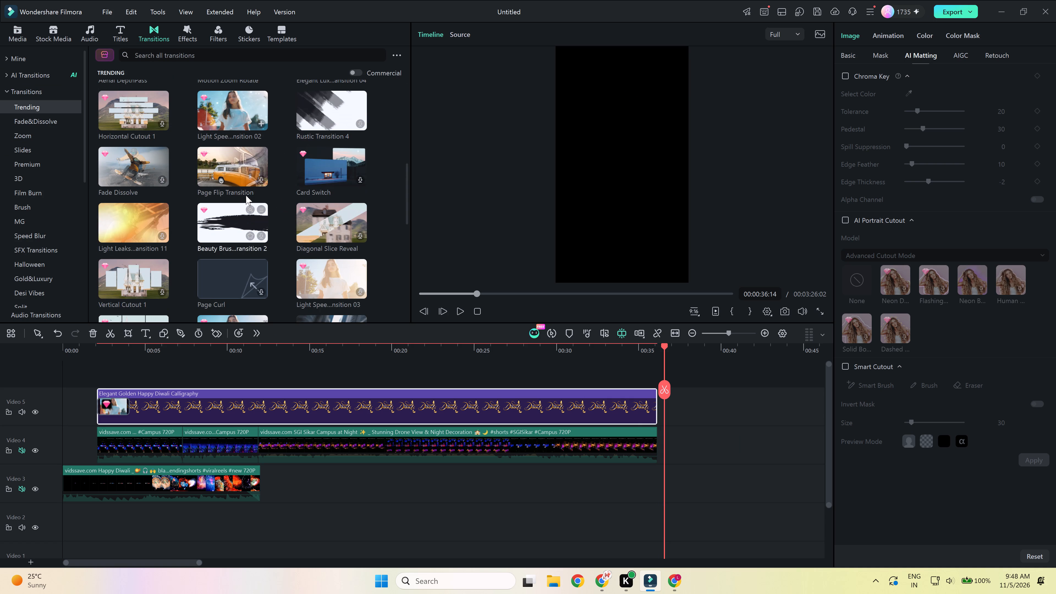
pyautogui.scroll(-3, 259, 207)
pyautogui.scroll(-4, 279, 219)
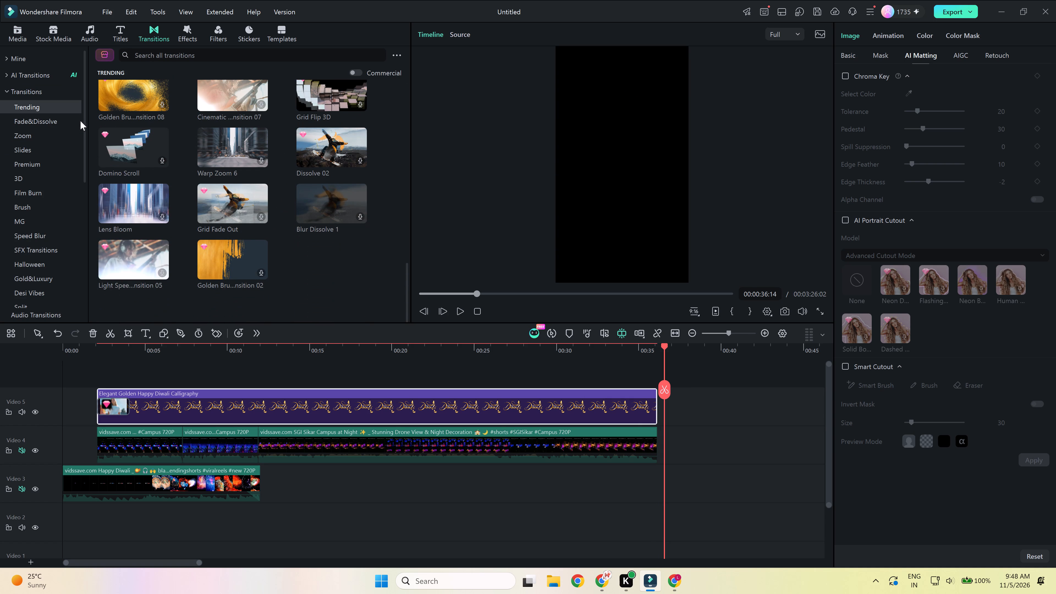
pyautogui.click(32, 56)
pyautogui.click(41, 101)
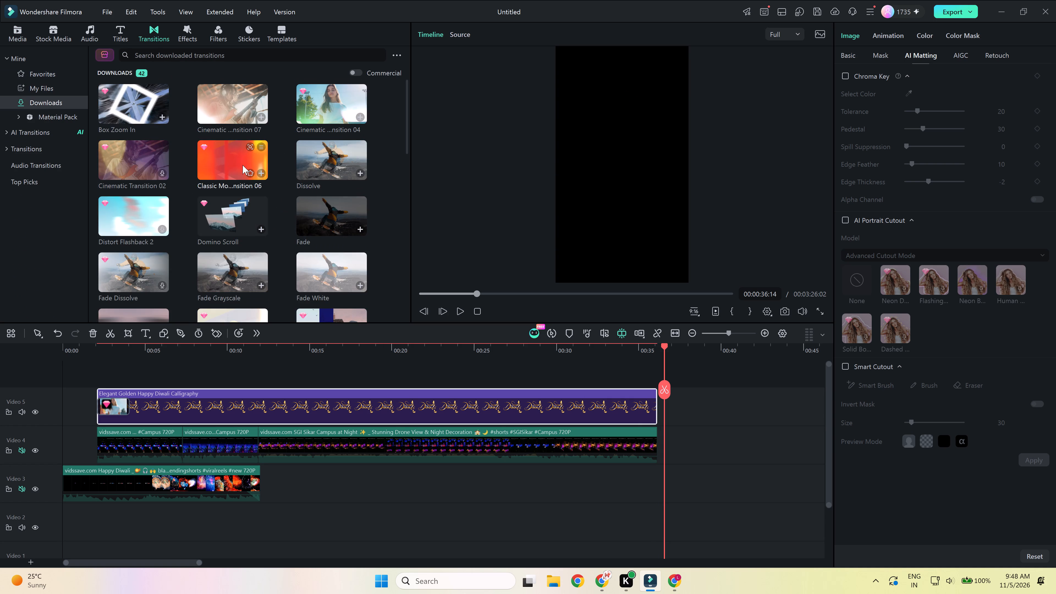
pyautogui.scroll(-4, 243, 167)
pyautogui.scroll(-1, 259, 203)
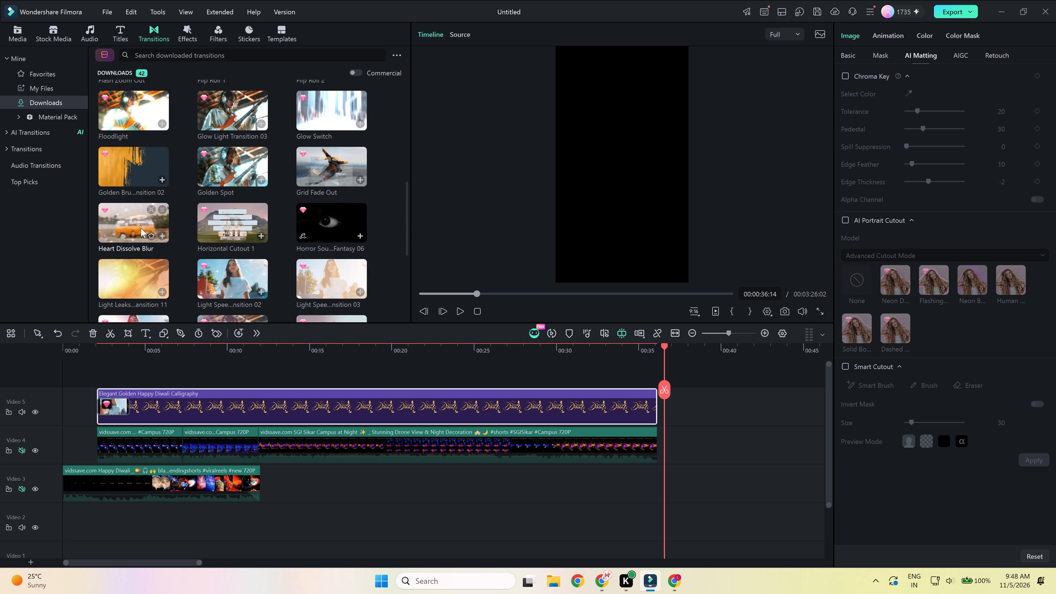
pyautogui.moveTo(137, 217); pyautogui.dragTo(177, 456)
pyautogui.moveTo(166, 443); pyautogui.dragTo(173, 454)
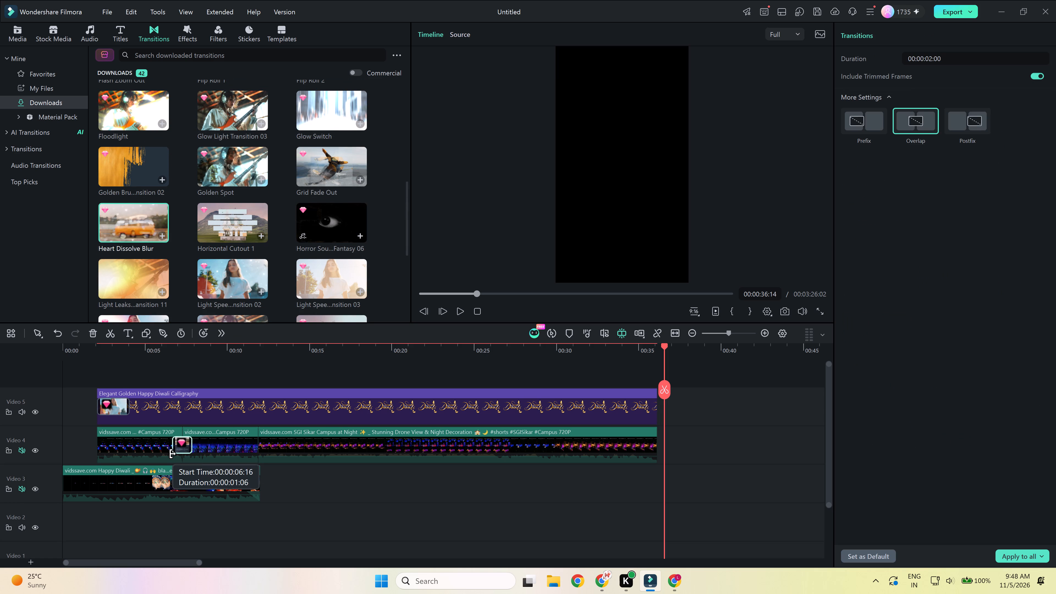
pyautogui.moveTo(173, 454); pyautogui.dragTo(175, 457)
# Add Heart Dissolve Blur at the second campus cut near 00:00:11:22 and shorten it to 00:00:00:21.
pyautogui.moveTo(127, 234); pyautogui.dragTo(250, 454)
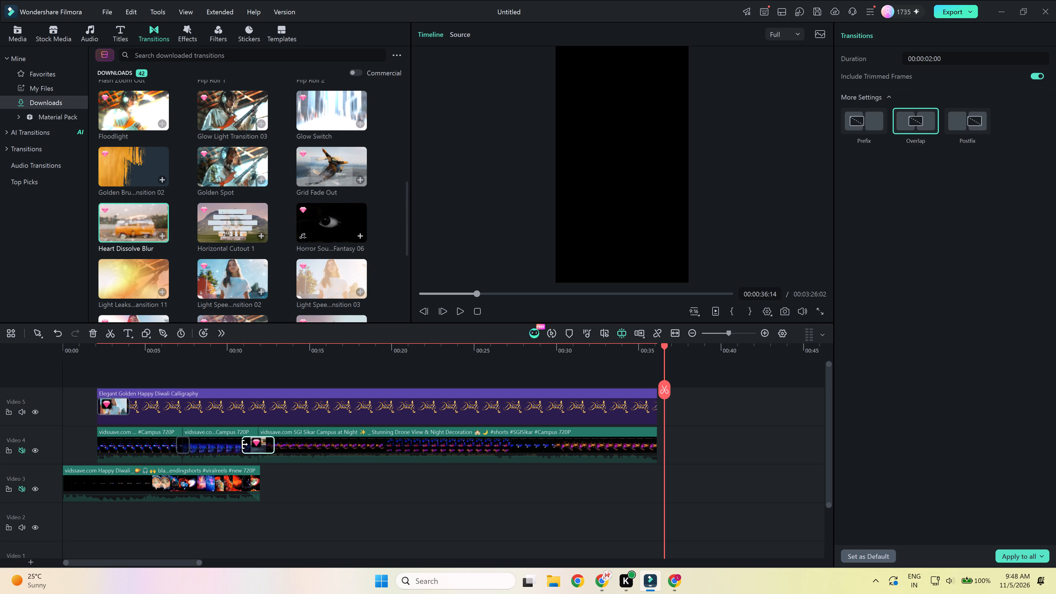
pyautogui.moveTo(245, 443); pyautogui.dragTo(251, 457)
pyautogui.doubleClick(259, 440)
pyautogui.click(259, 440)
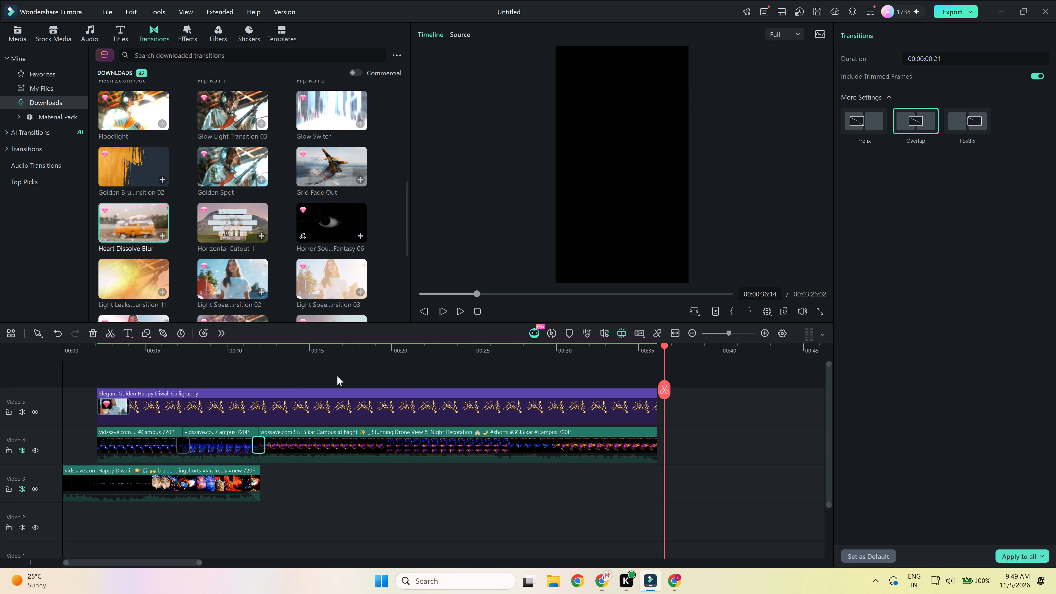
# Play the campus footage from about 00:00:06:15 to check both Heart Dissolve Blur transitions against the song.
pyautogui.click(171, 346)
pyautogui.press('Return')
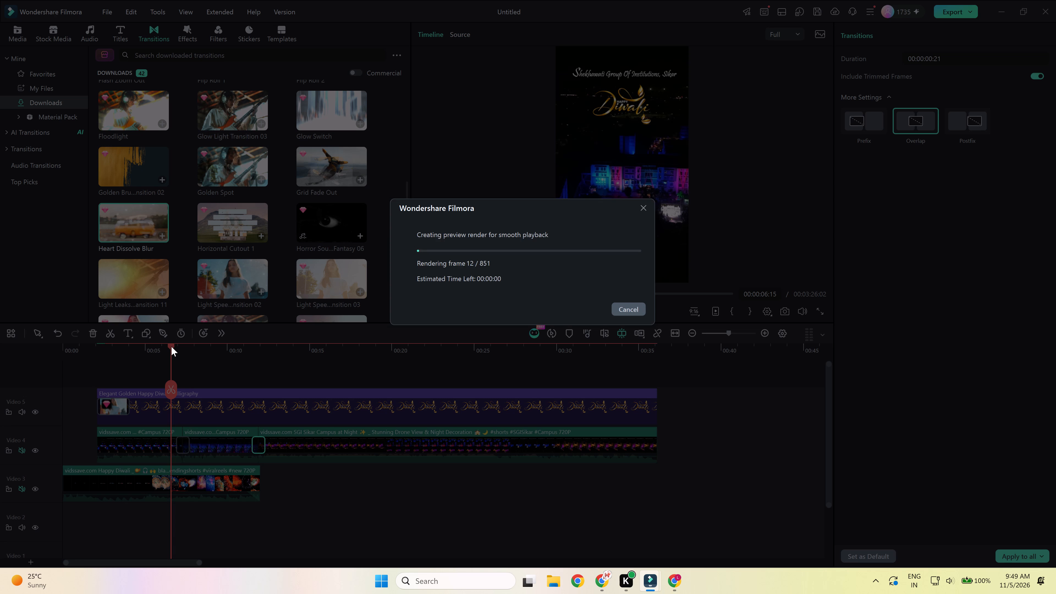
pyautogui.press('Return')
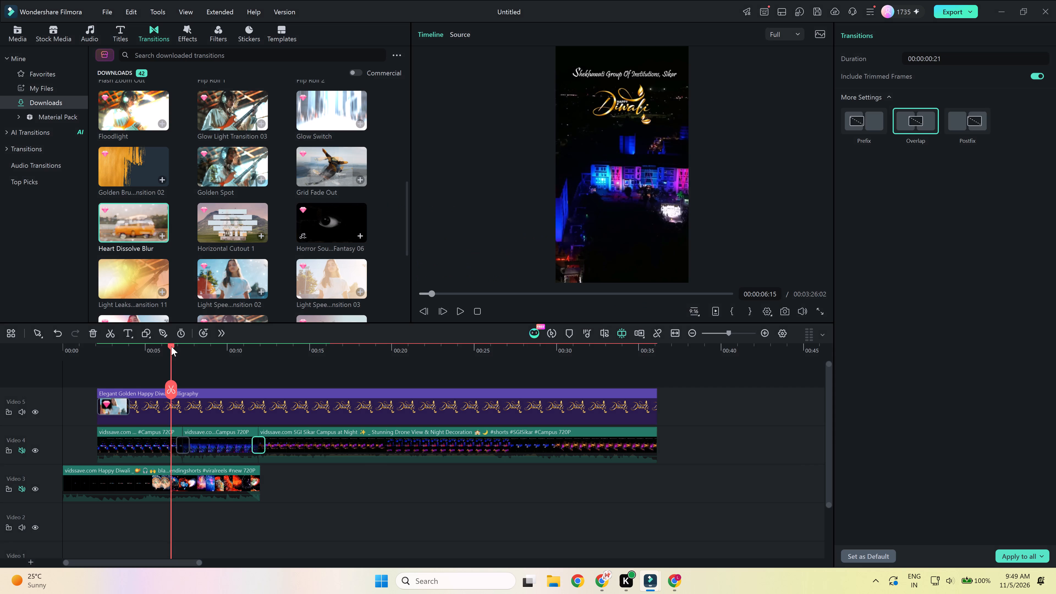
pyautogui.press('space')
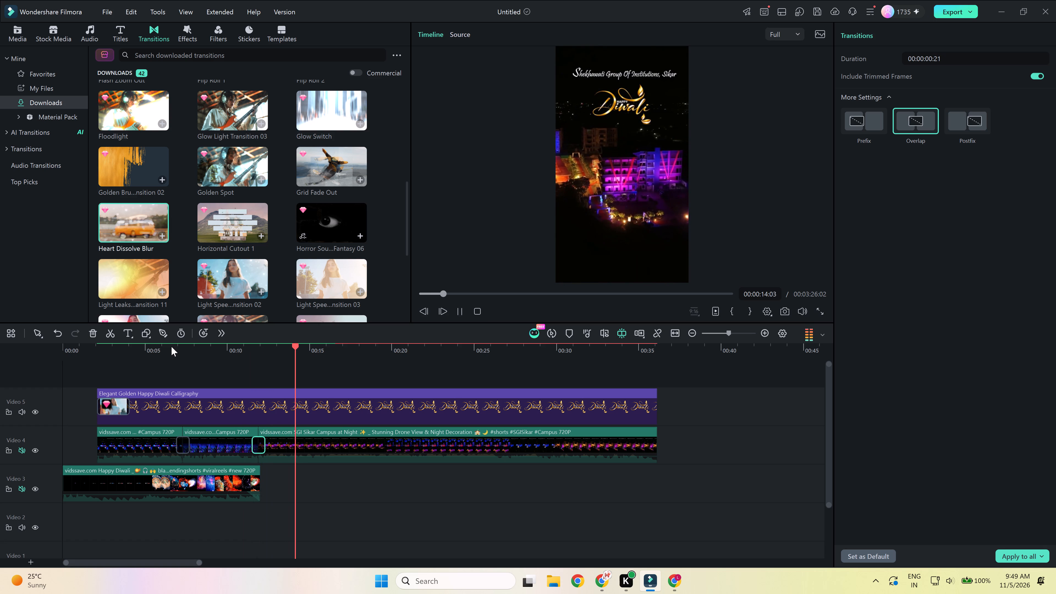
pyautogui.click(243, 346)
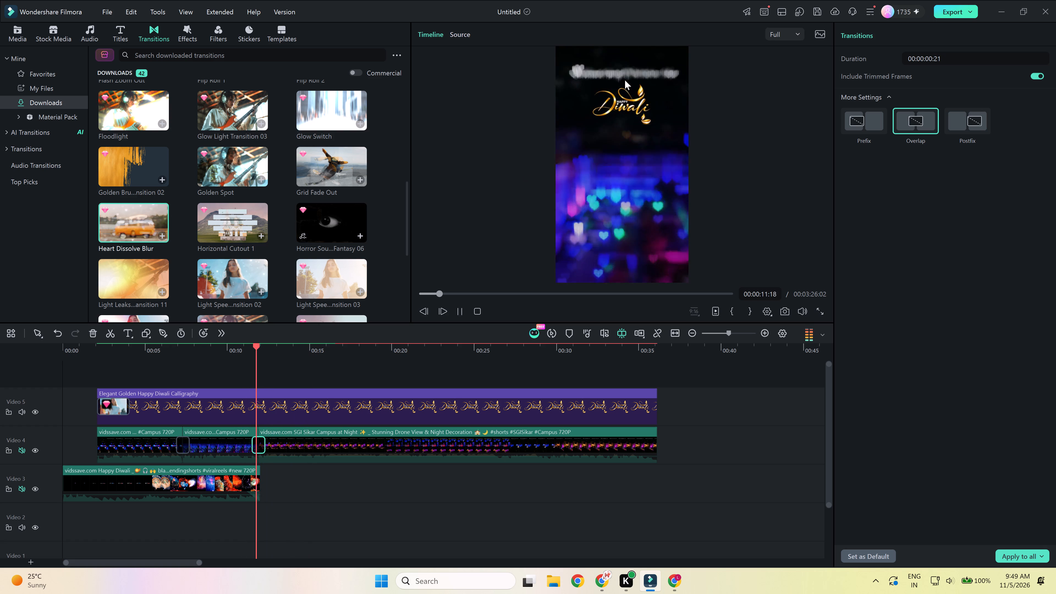
pyautogui.click(165, 351)
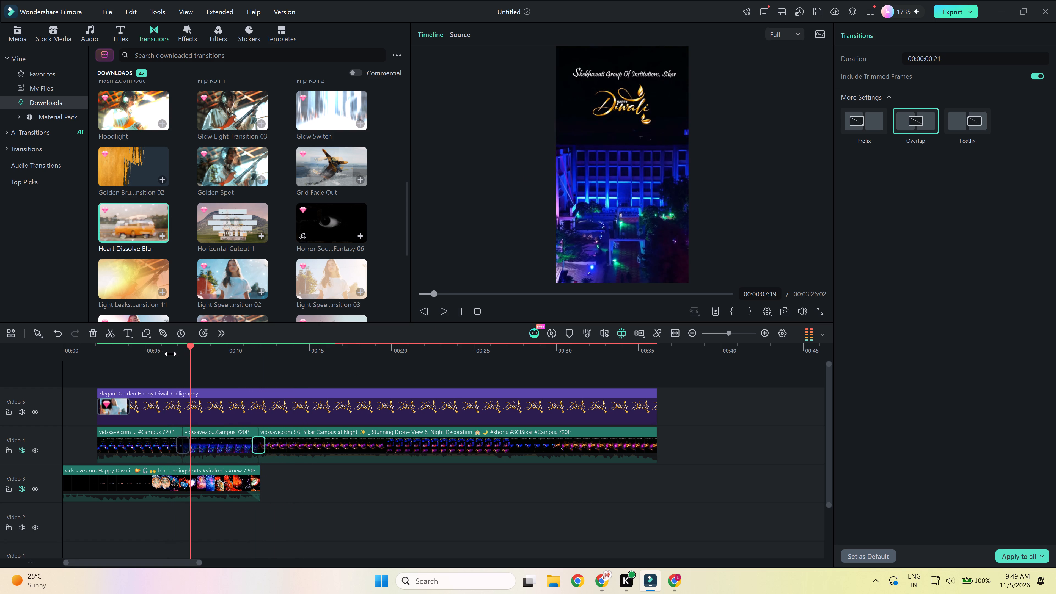
# Delete the Heart Dissolve Blur transition at the first campus cut and replay that cut without it.
pyautogui.press('space')
pyautogui.click(183, 444)
pyautogui.press('Delete')
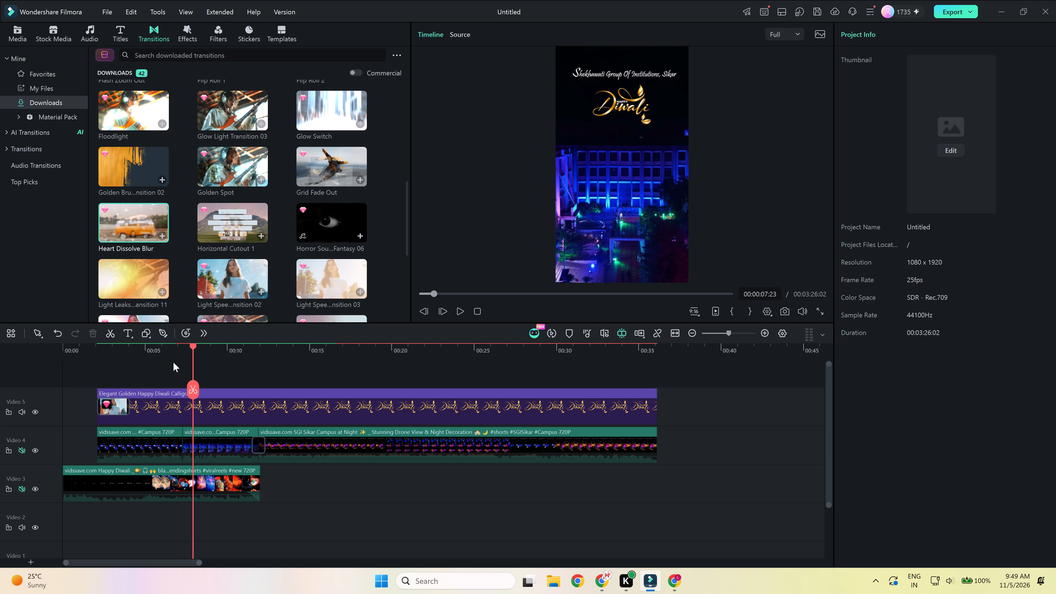
pyautogui.click(173, 342)
pyautogui.press('space')
pyautogui.click(173, 349)
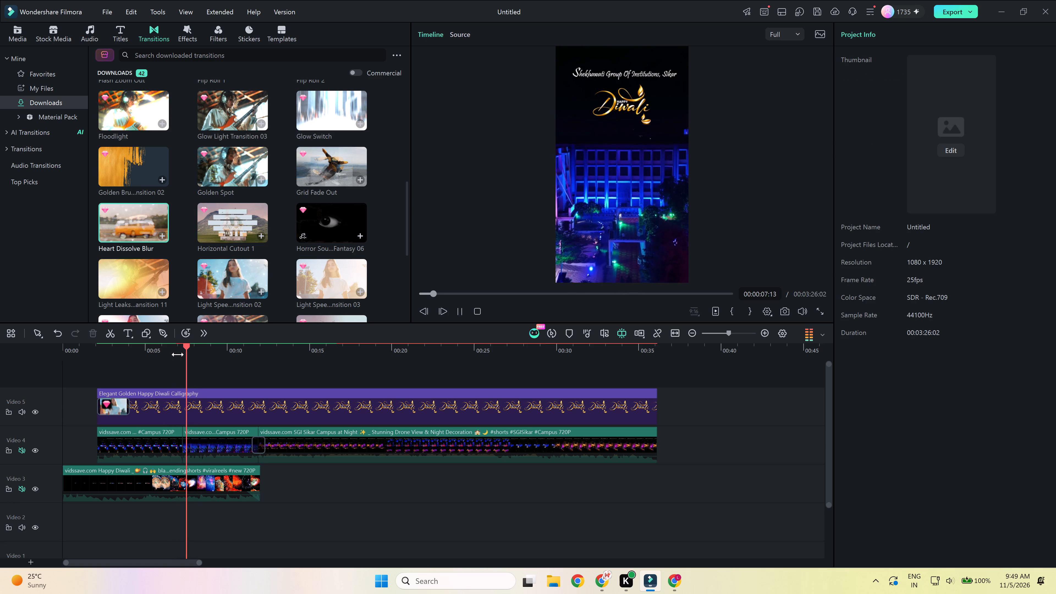
# Play up to the second campus cut, delete its Heart Dissolve Blur transition and replay the plain cut.
pyautogui.click(241, 351)
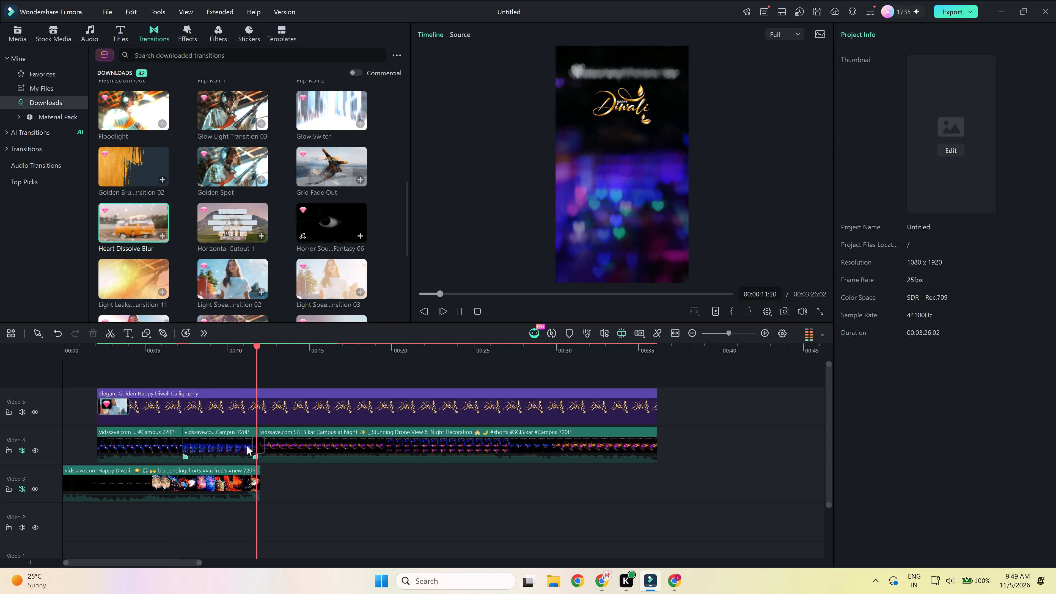
pyautogui.press('space')
pyautogui.click(257, 442)
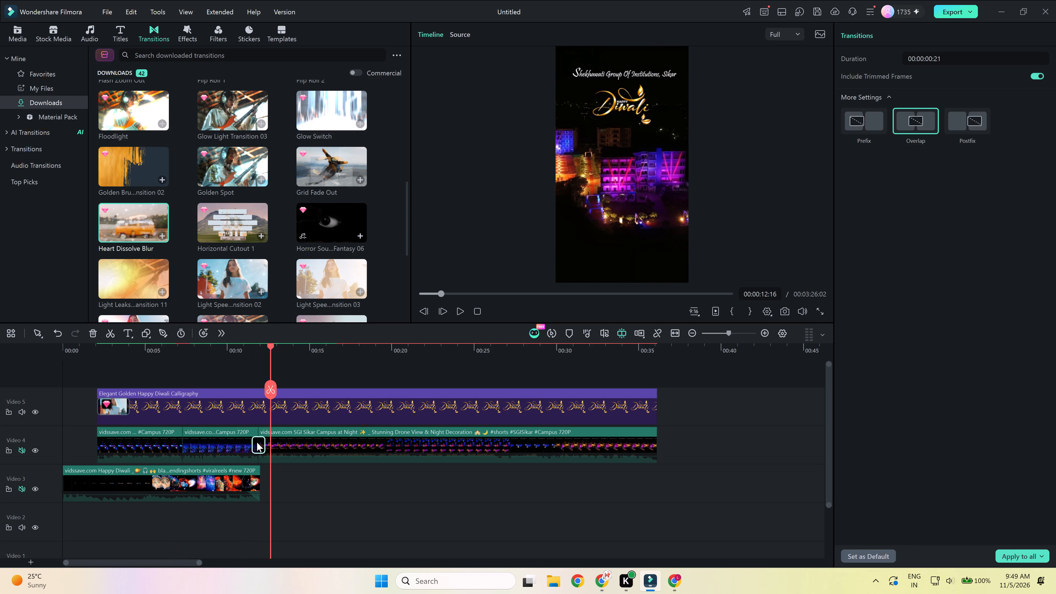
pyautogui.press('Delete')
pyautogui.moveTo(256, 350); pyautogui.dragTo(257, 343)
pyautogui.press('space')
pyautogui.click(255, 342)
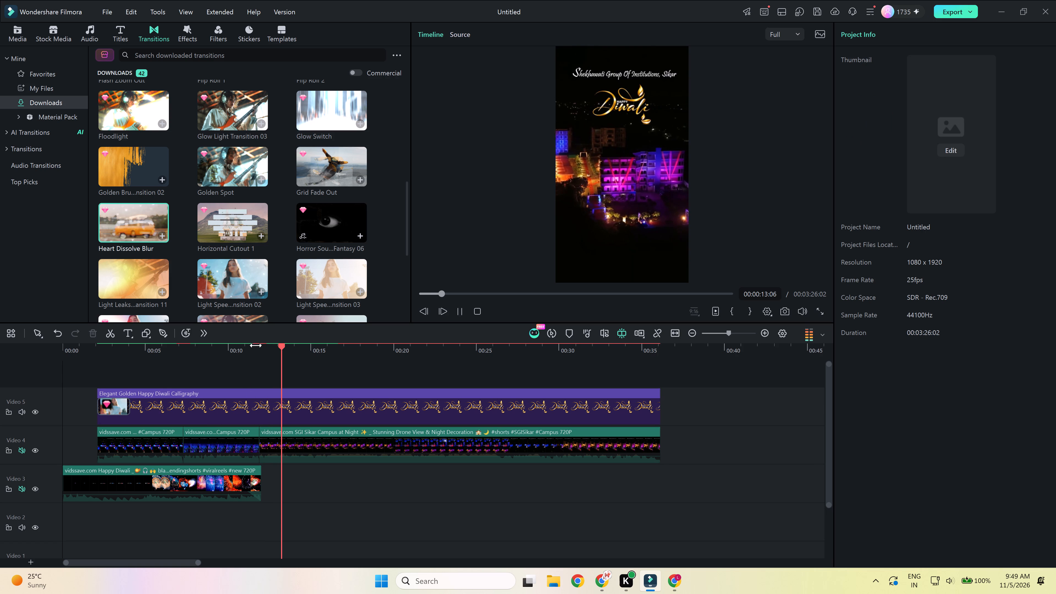
pyautogui.click(255, 338)
pyautogui.click(253, 349)
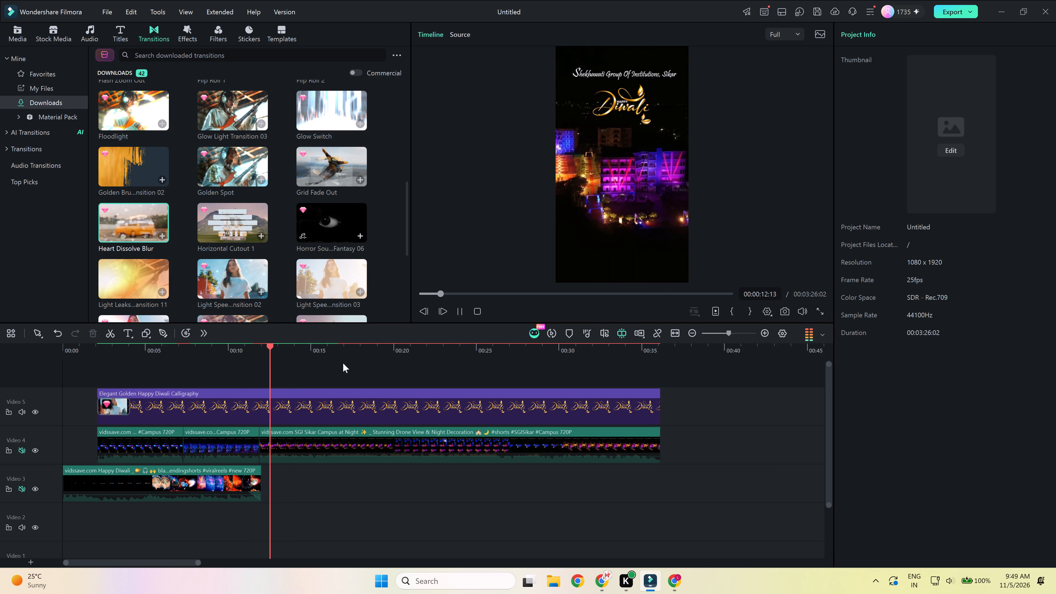
# Split the Chaudhary song at 00:00:36:03, where the campus footage ends, and delete the remaining part of the song.
pyautogui.click(463, 353)
pyautogui.click(653, 353)
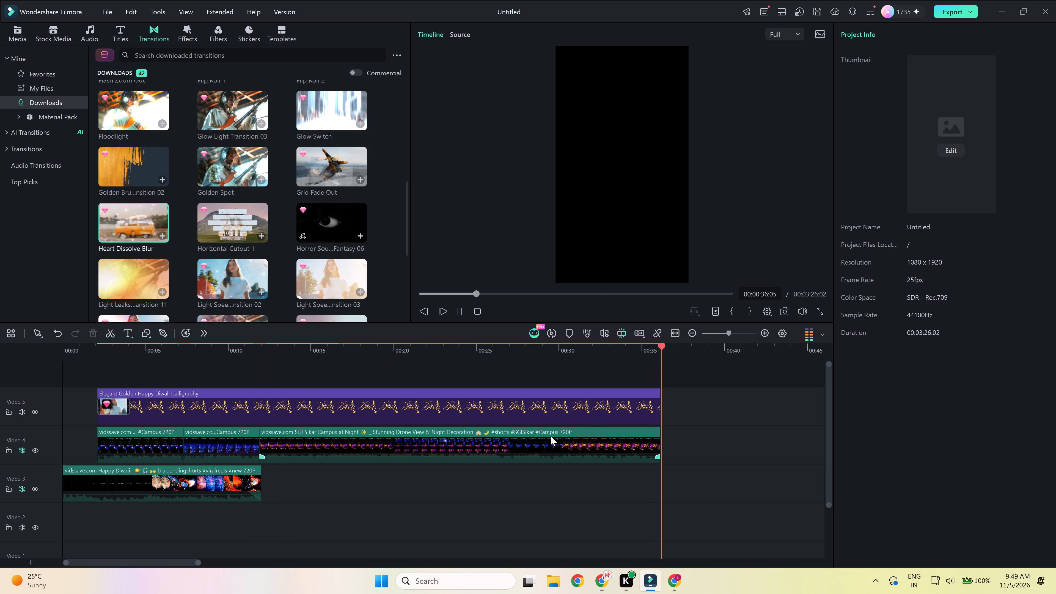
pyautogui.press('space')
pyautogui.scroll(-3, 551, 436)
pyautogui.moveTo(667, 347); pyautogui.dragTo(660, 362)
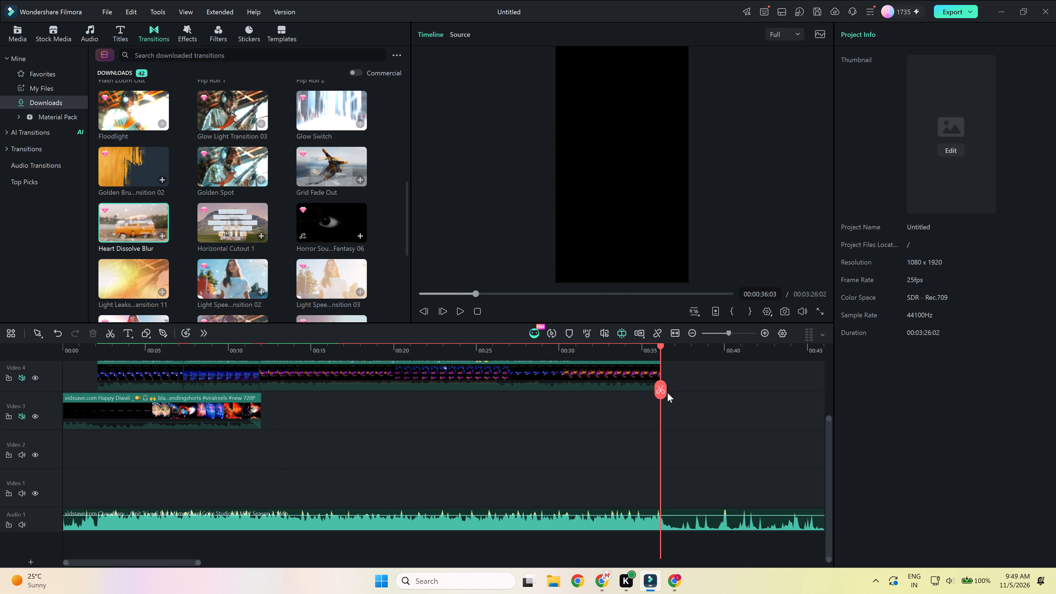
pyautogui.click(704, 515)
pyautogui.hotkey('ctrl', 'b')
pyautogui.press('Delete')
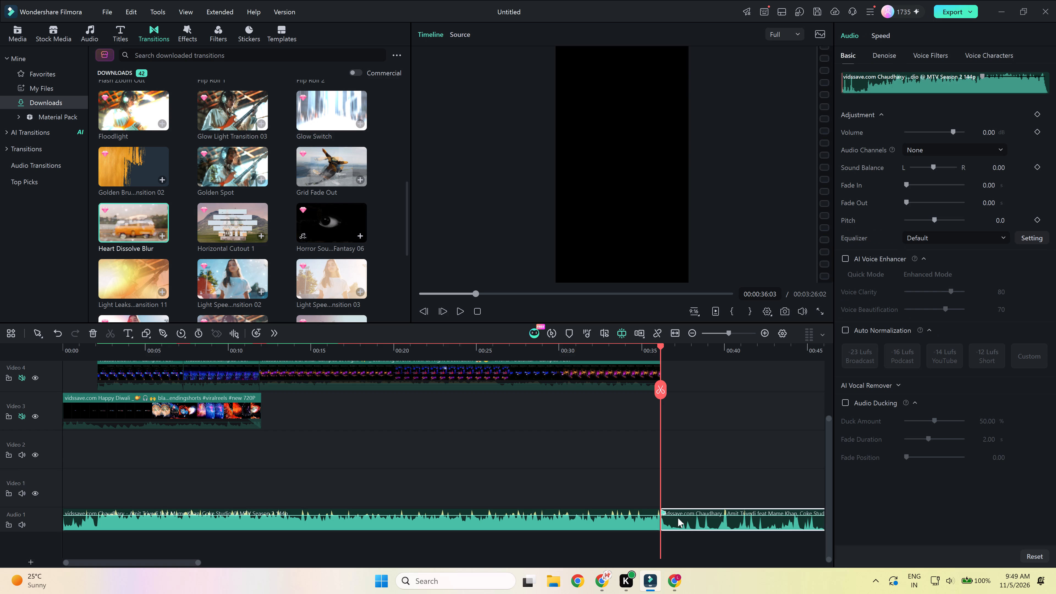
# Add a fade-out of about 0.76 seconds to the song's end, and play the video's ending and opening to check.
pyautogui.moveTo(658, 509); pyautogui.dragTo(648, 509)
pyautogui.click(636, 354)
pyautogui.press('space')
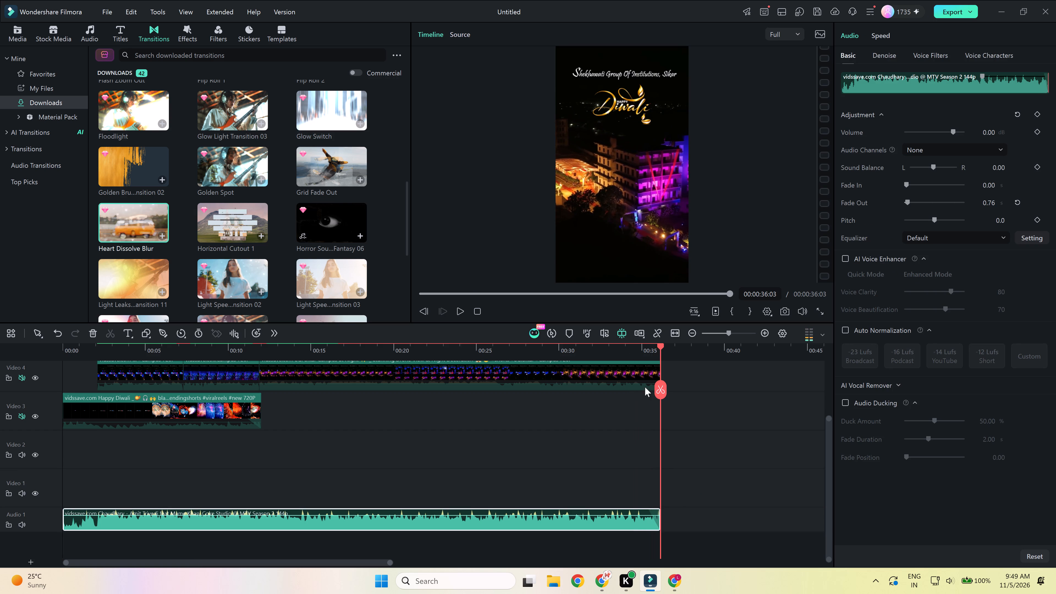
pyautogui.moveTo(659, 352); pyautogui.dragTo(0, 364)
pyautogui.press('space')
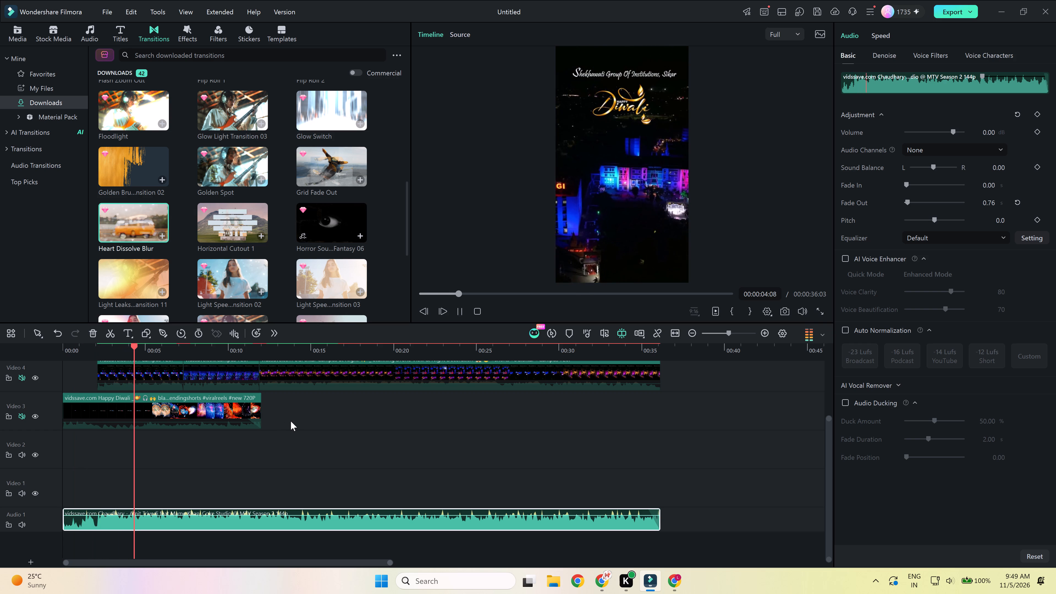
pyautogui.press('space')
# Export the finished video as a local file titled "diwali".
pyautogui.scroll(3, 419, 456)
pyautogui.click(947, 10)
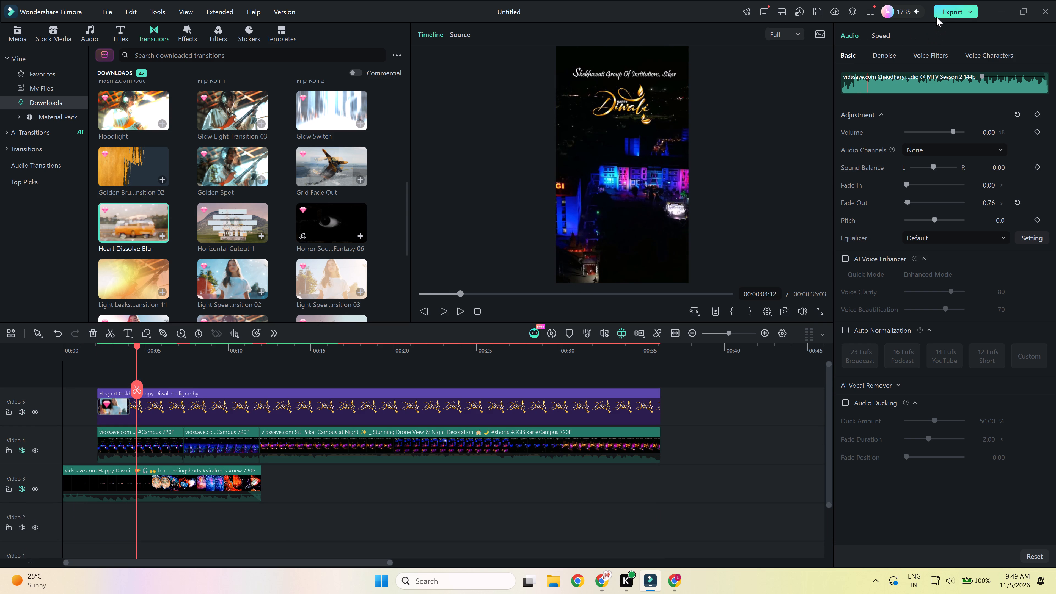
pyautogui.doubleClick(380, 130)
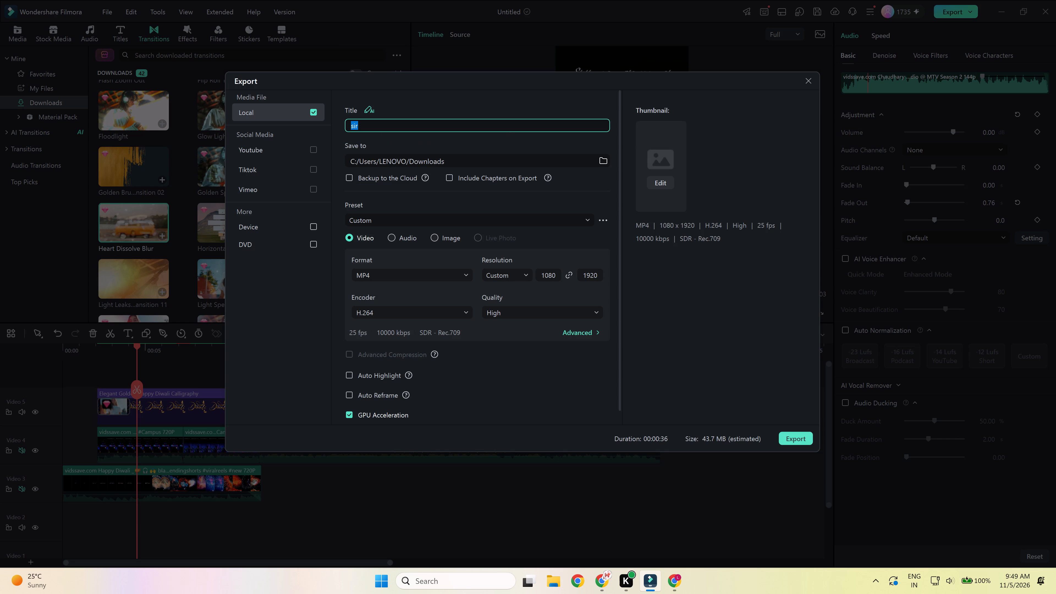
pyautogui.write('diwali')
pyautogui.press('Return')
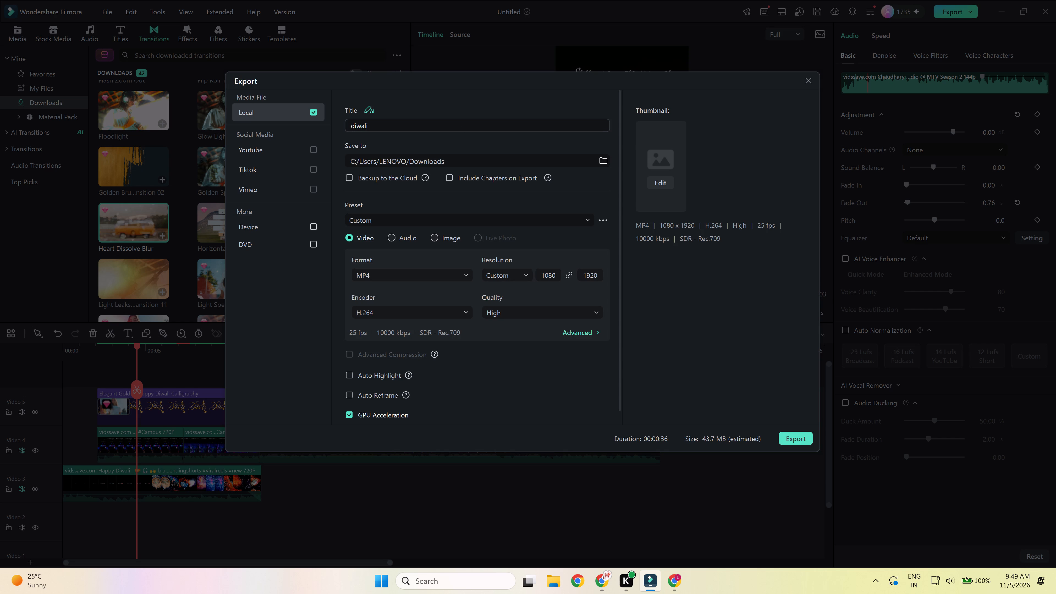
pyautogui.click(792, 439)
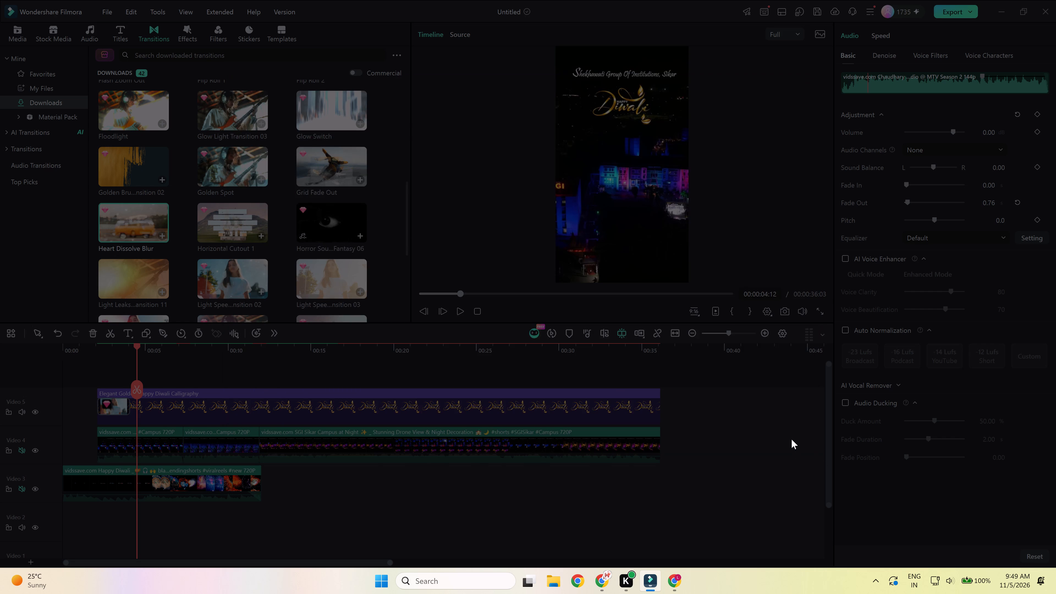
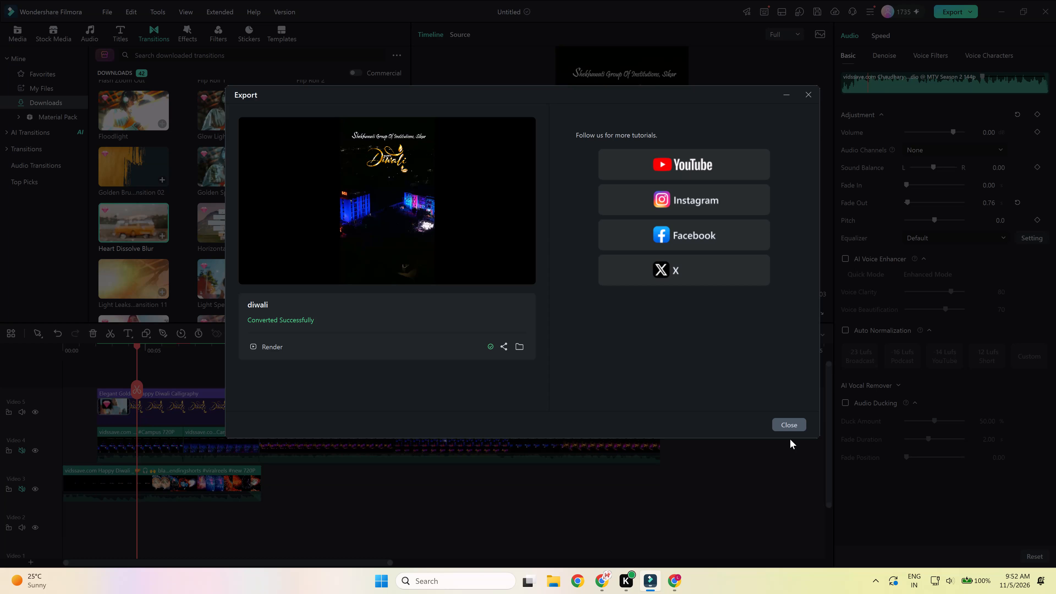
# Switch to Chrome and bring up the vidssave YouTube video downloader page.
pyautogui.click(610, 580)
pyautogui.click(234, 0)
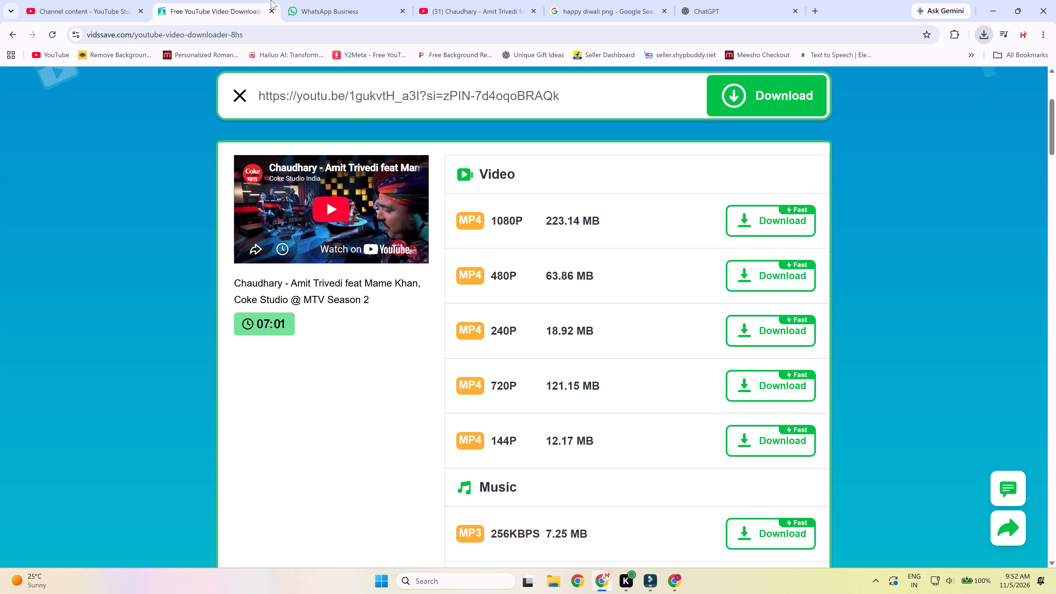